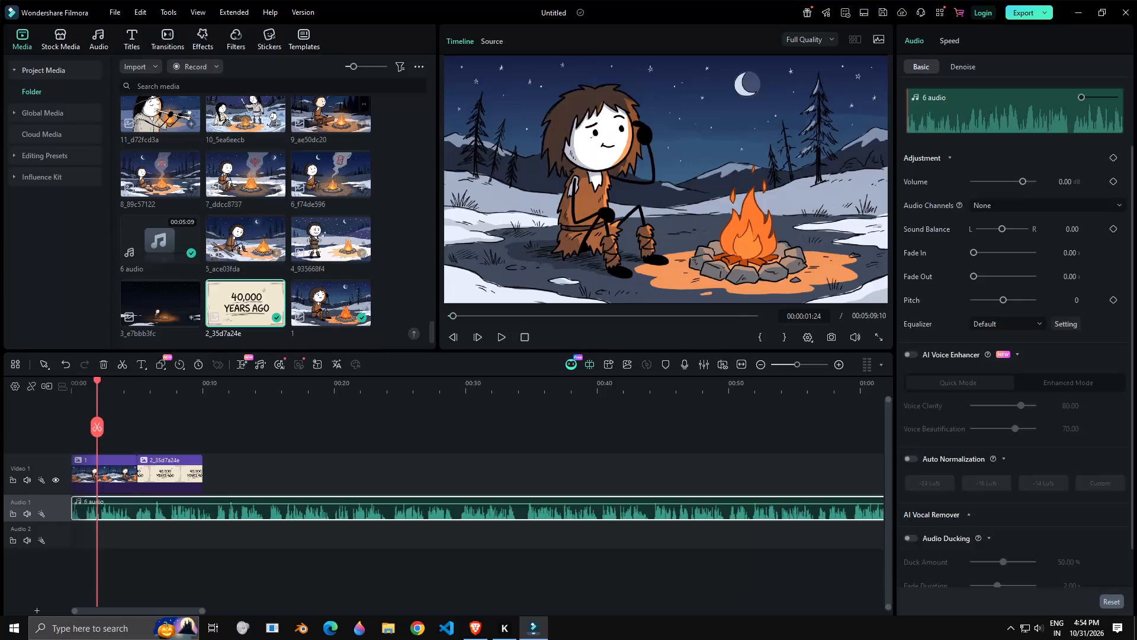
Split the first campfire image clip at the 00:00:01:24 playhead and delete its remaining part after the cut.
click(114, 467)
click(97, 427)
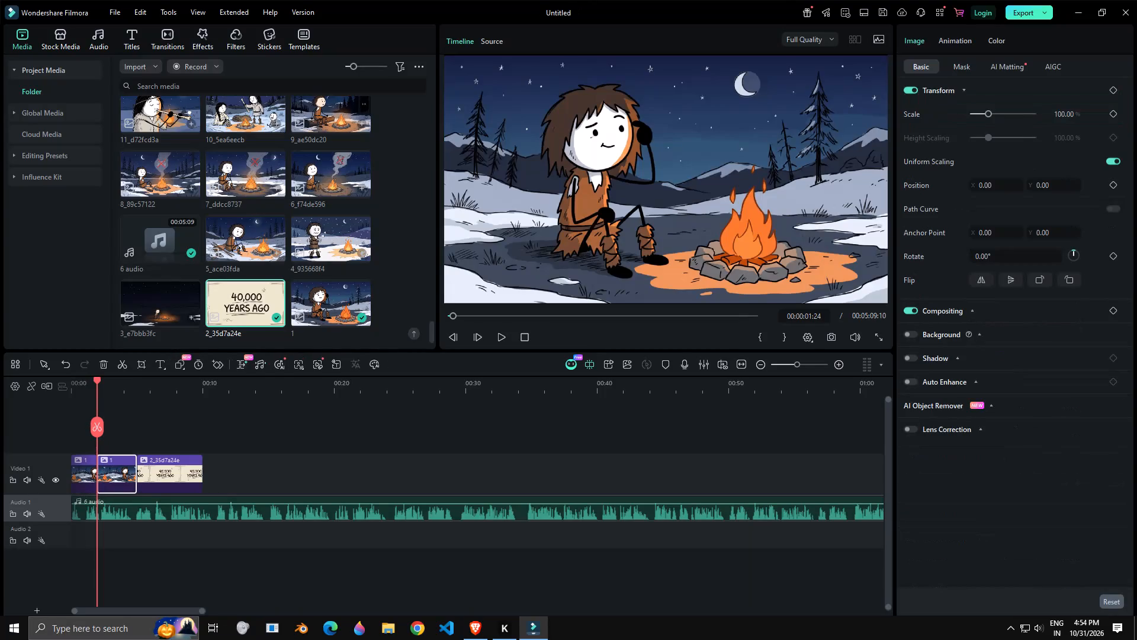
key(Delete)
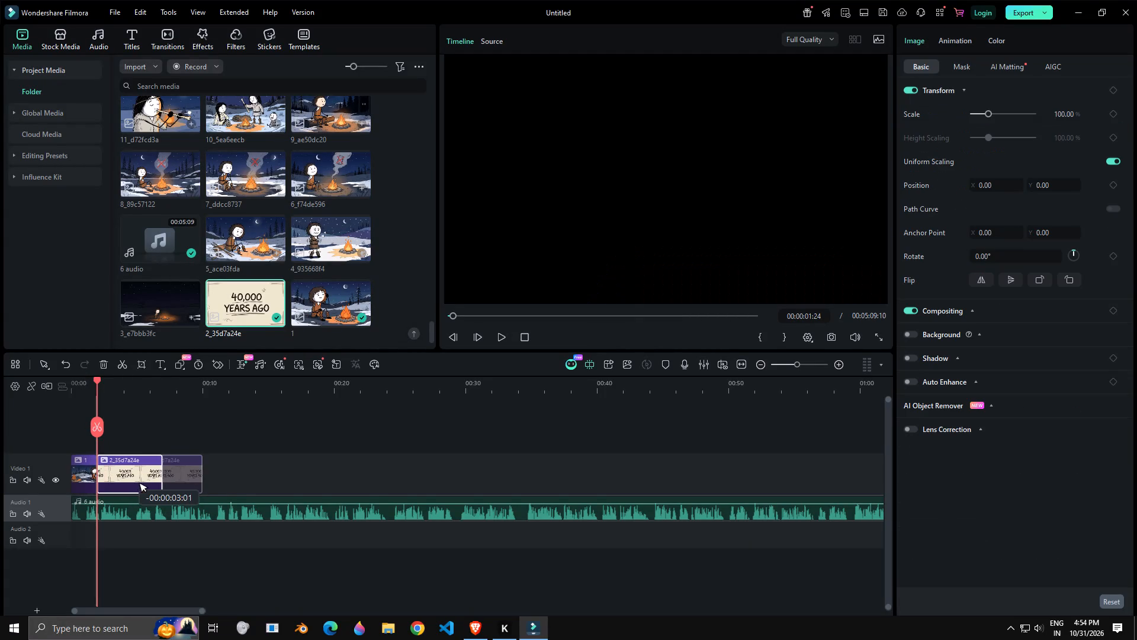
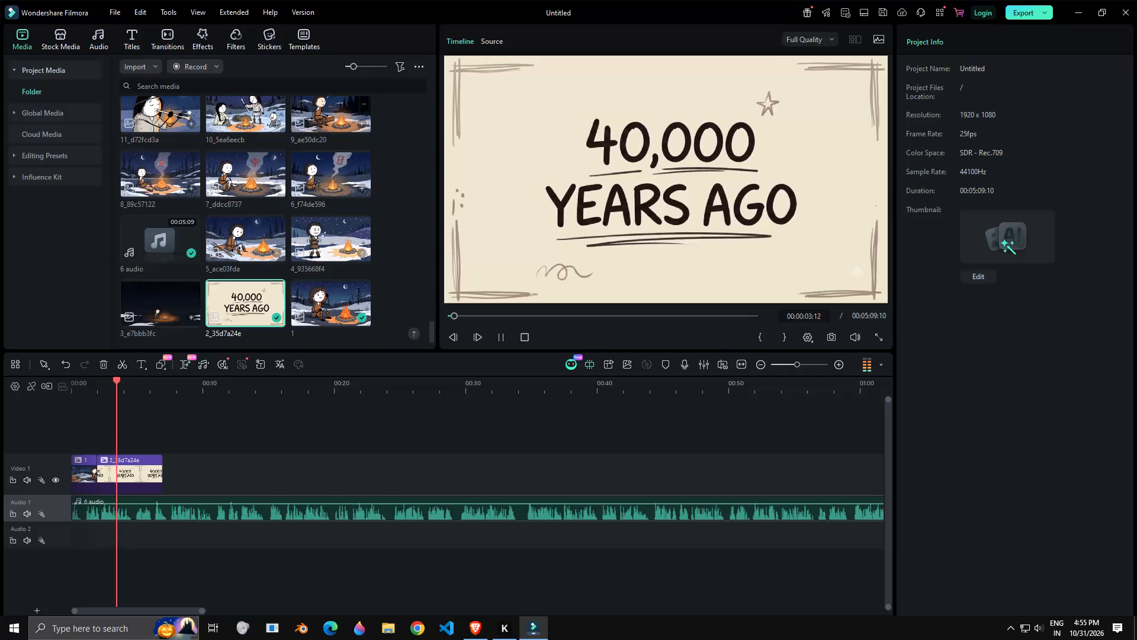
Split the "40,000 YEARS AGO" title clip at 00:00:05:06, delete its remaining part, and play back the cut to check its timing.
key(space)
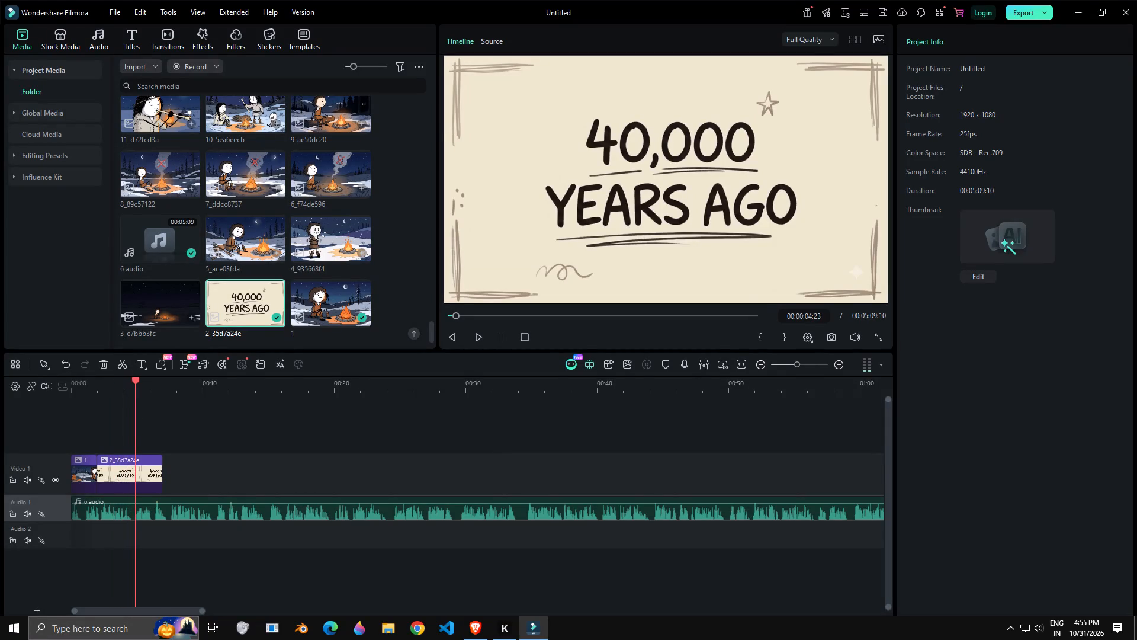
key(space)
key(space)
click(143, 428)
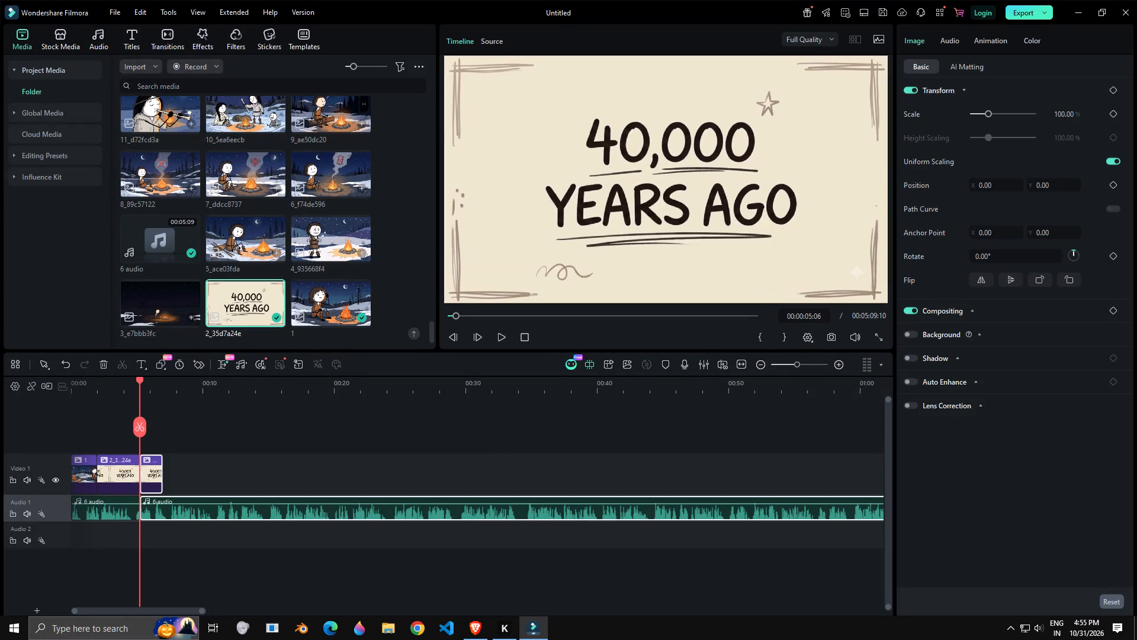
click(159, 473)
key(Delete)
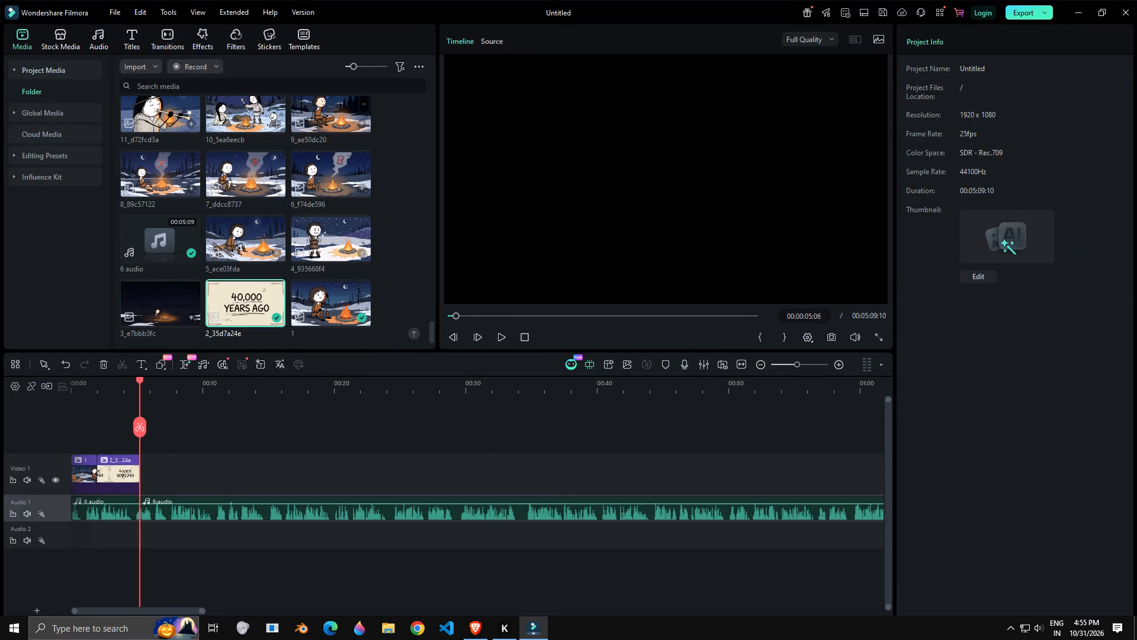
click(103, 386)
key(space)
key(space)
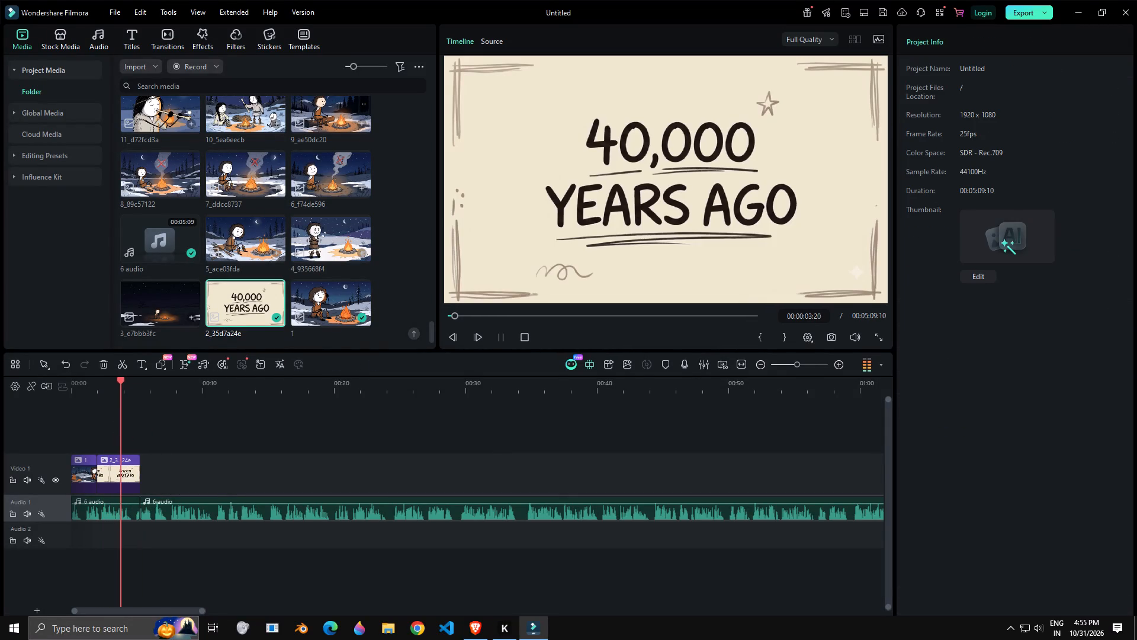
key(space)
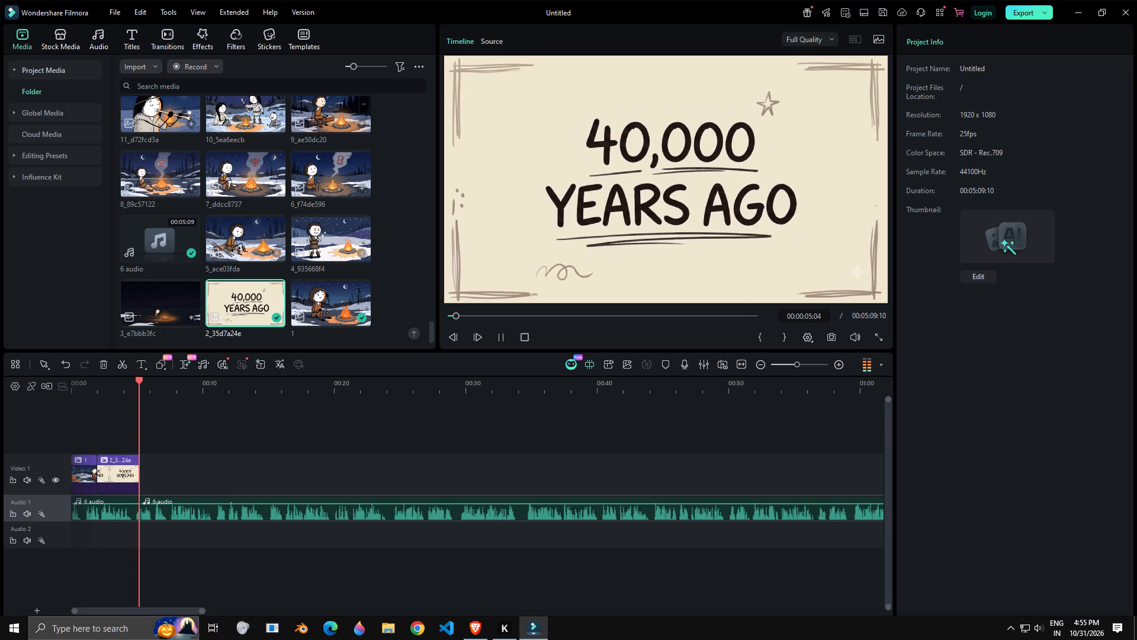
key(space)
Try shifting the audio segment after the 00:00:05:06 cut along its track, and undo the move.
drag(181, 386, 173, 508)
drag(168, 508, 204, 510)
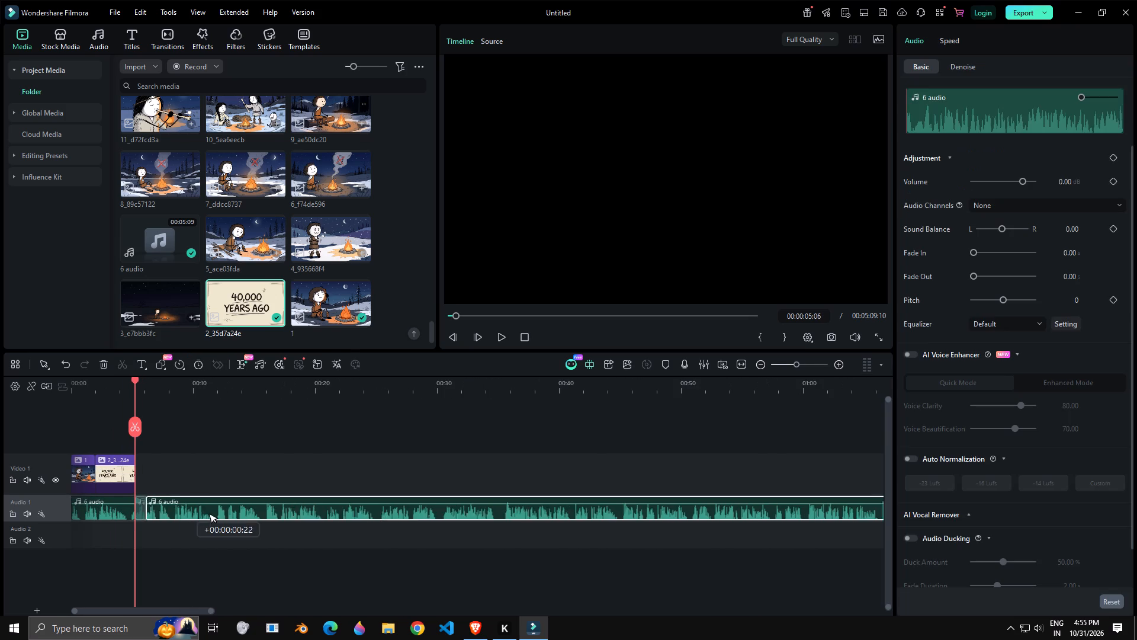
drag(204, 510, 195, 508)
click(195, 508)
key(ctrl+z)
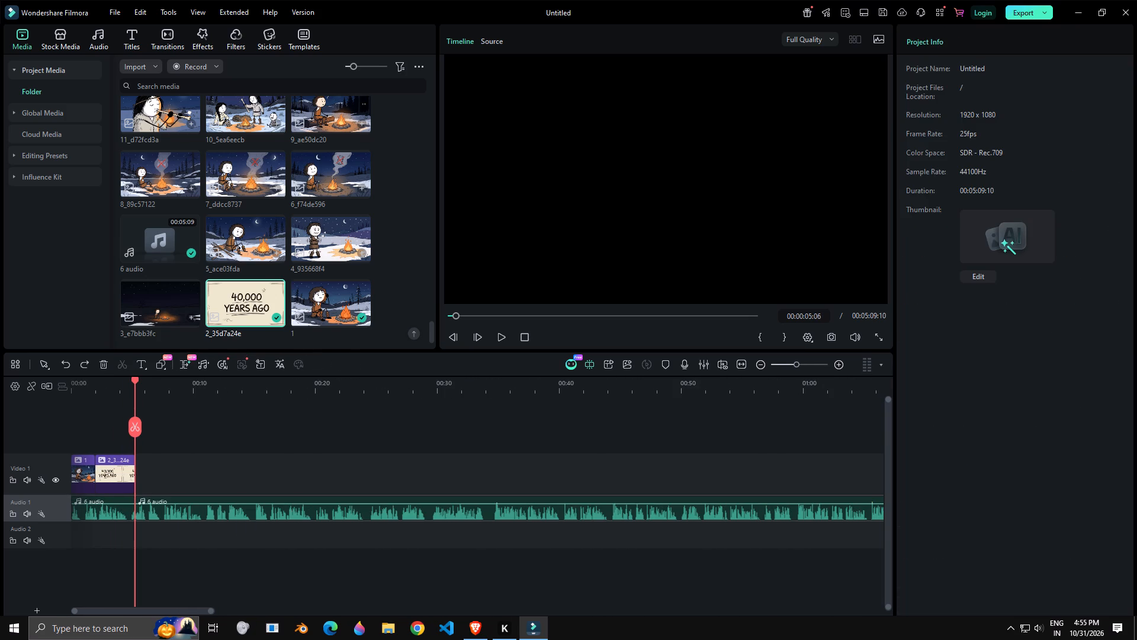
Place image 3_e7bbb3fc on the Video 1 track directly after the title clip.
click(834, 364)
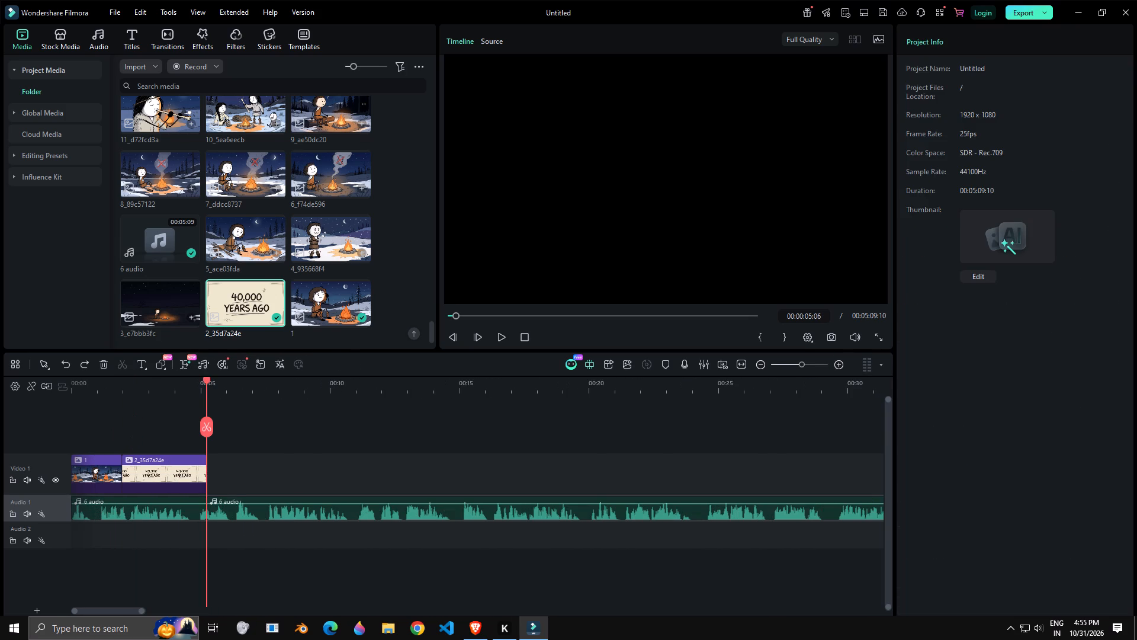
drag(161, 316, 239, 454)
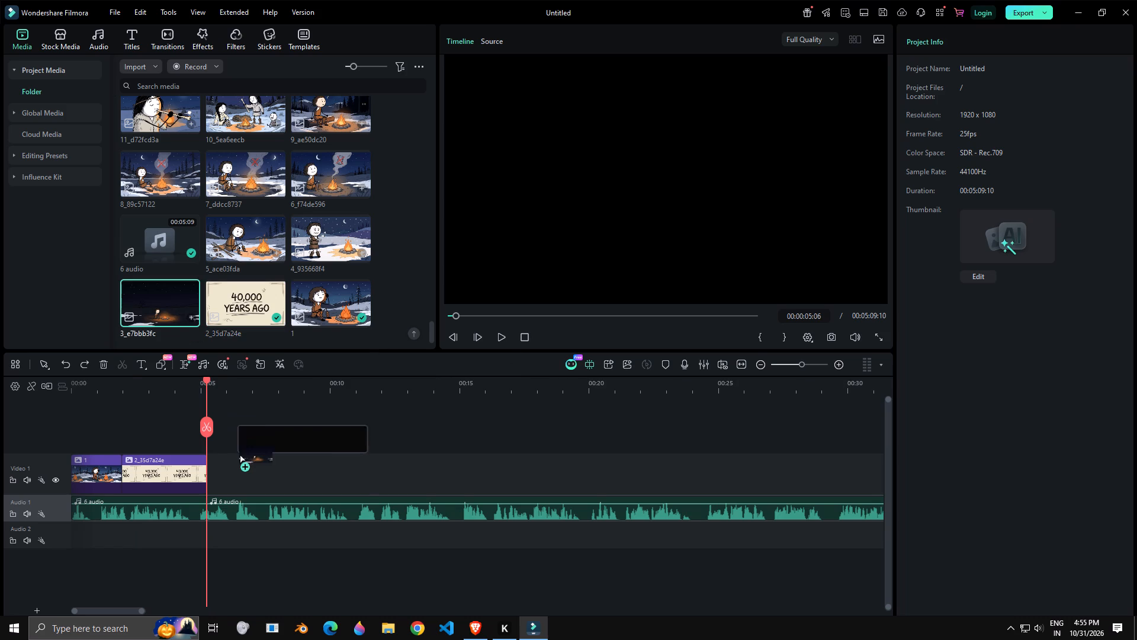
drag(239, 454, 208, 456)
click(206, 455)
Play the audio to 00:00:06:13, split the 3_e7bbb3fc clip there, and delete its remaining part.
key(space)
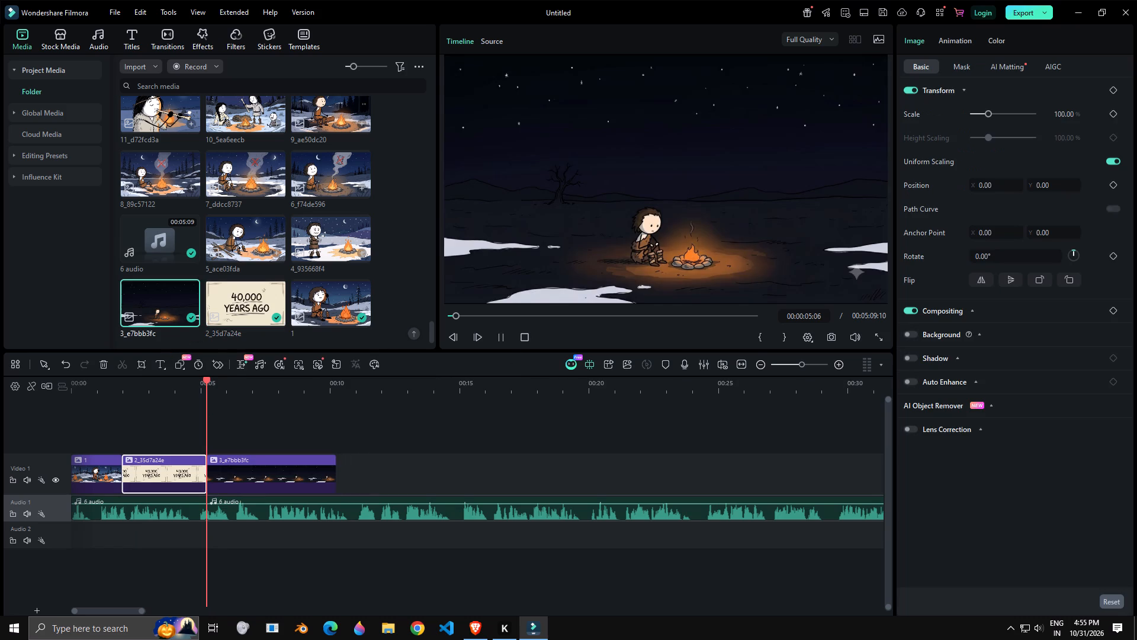
key(space)
key(space)
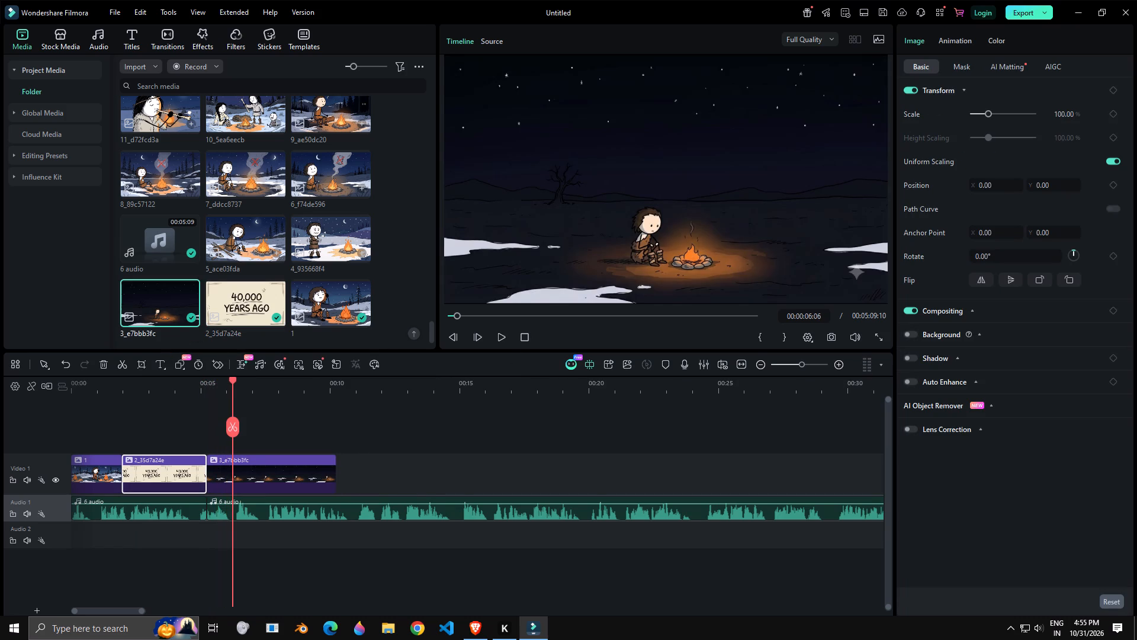
key(space)
key(space)
key(space)
click(281, 475)
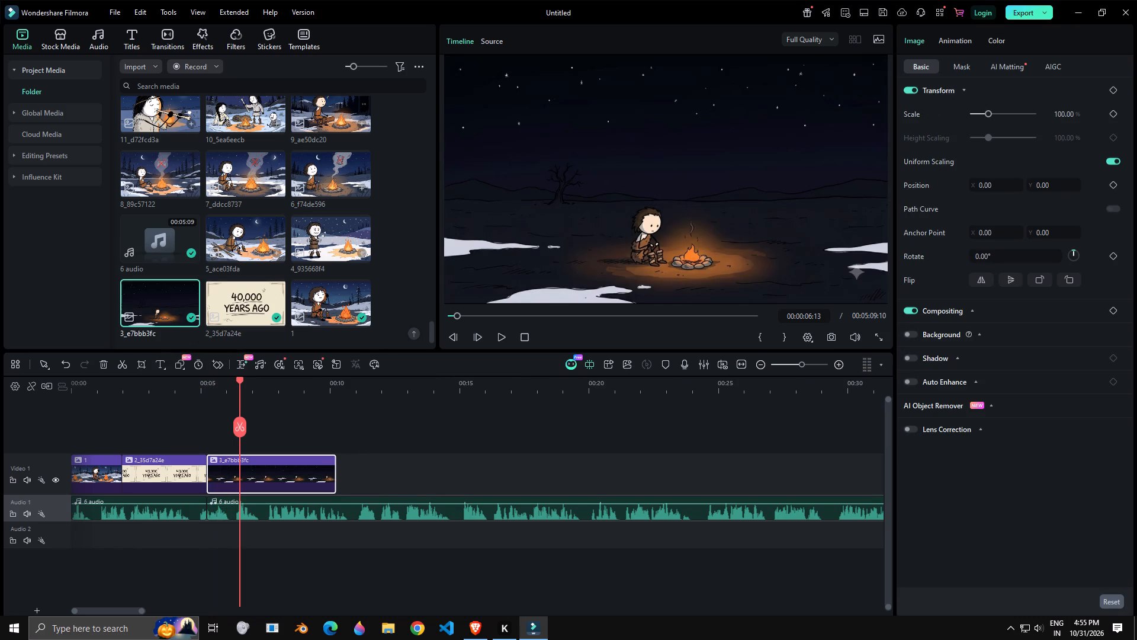
click(242, 423)
click(272, 480)
key(Delete)
Place image 4_935668f4 on the Video 1 track directly after the 3_e7bbb3fc clip.
drag(333, 251, 313, 461)
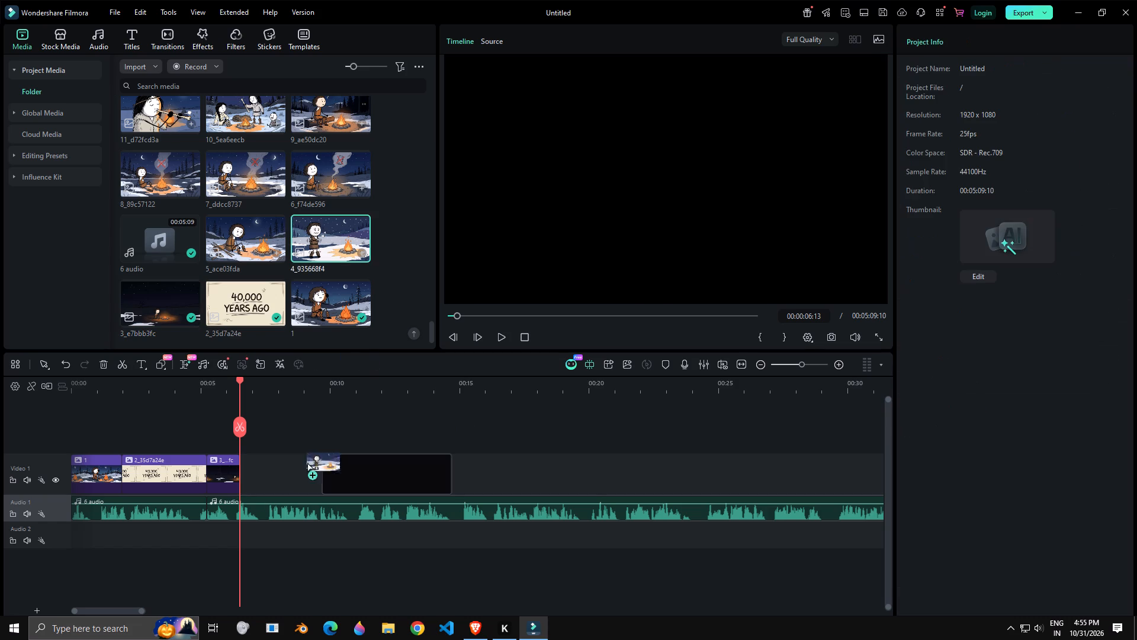
drag(285, 466, 268, 469)
drag(265, 469, 246, 469)
drag(379, 480, 360, 478)
drag(335, 478, 295, 469)
drag(284, 468, 271, 468)
click(271, 468)
Split the 4_935668f4 clip at 00:00:07:18 and delete its remaining part.
key(space)
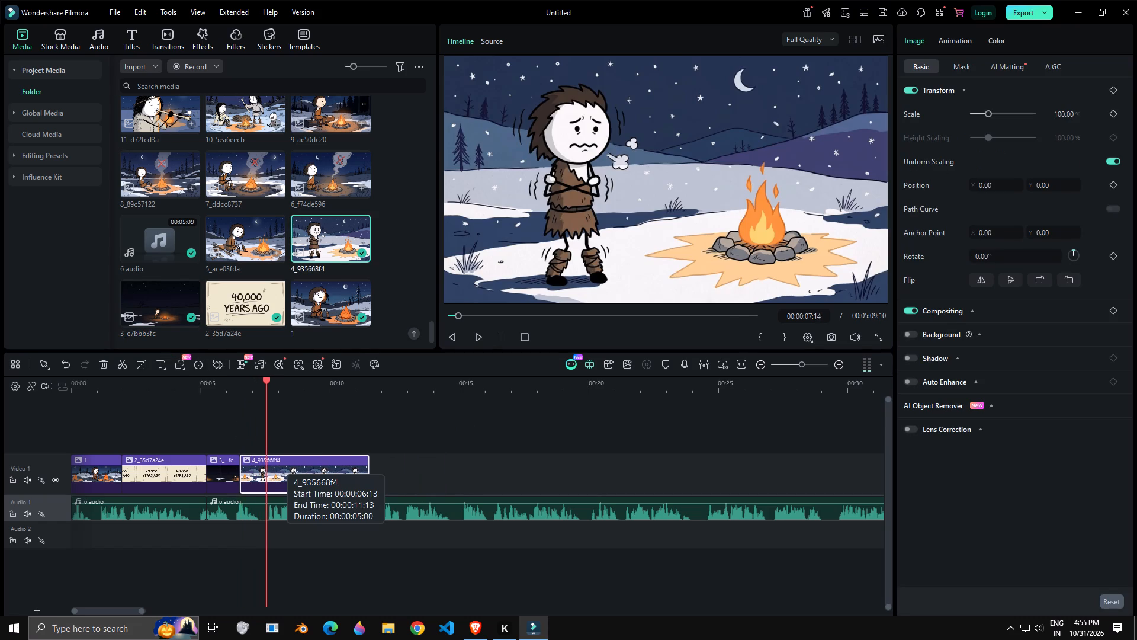
key(space)
click(268, 431)
key(Delete)
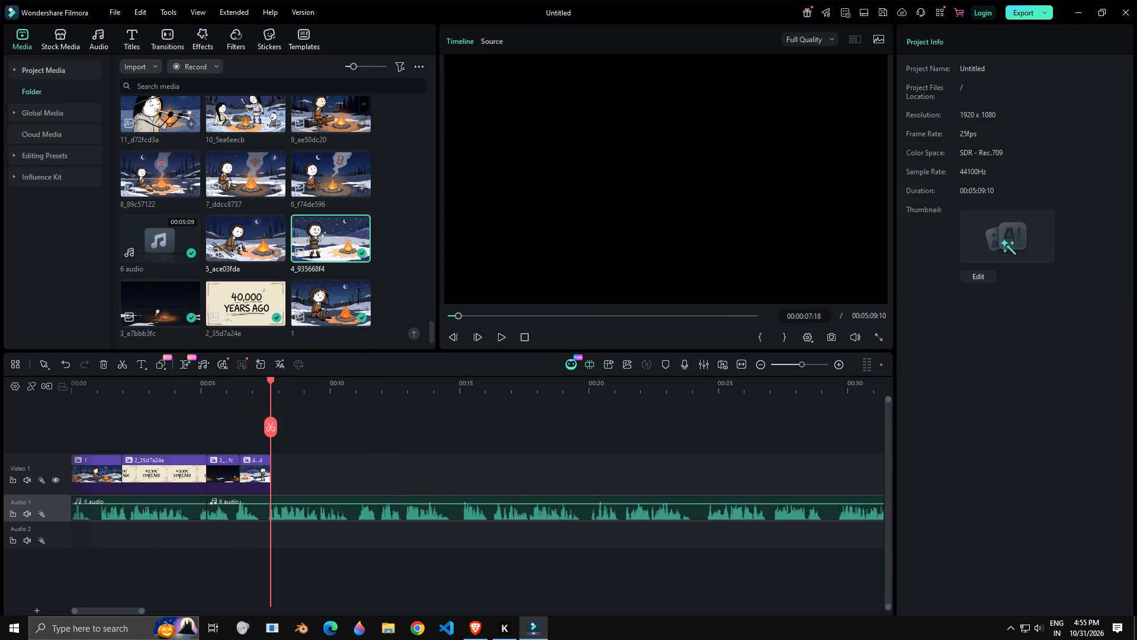
Add image 5_ace03fda after the 4_935668f4 clip and close the gap between them.
drag(246, 268, 307, 506)
drag(268, 498, 268, 491)
click(281, 488)
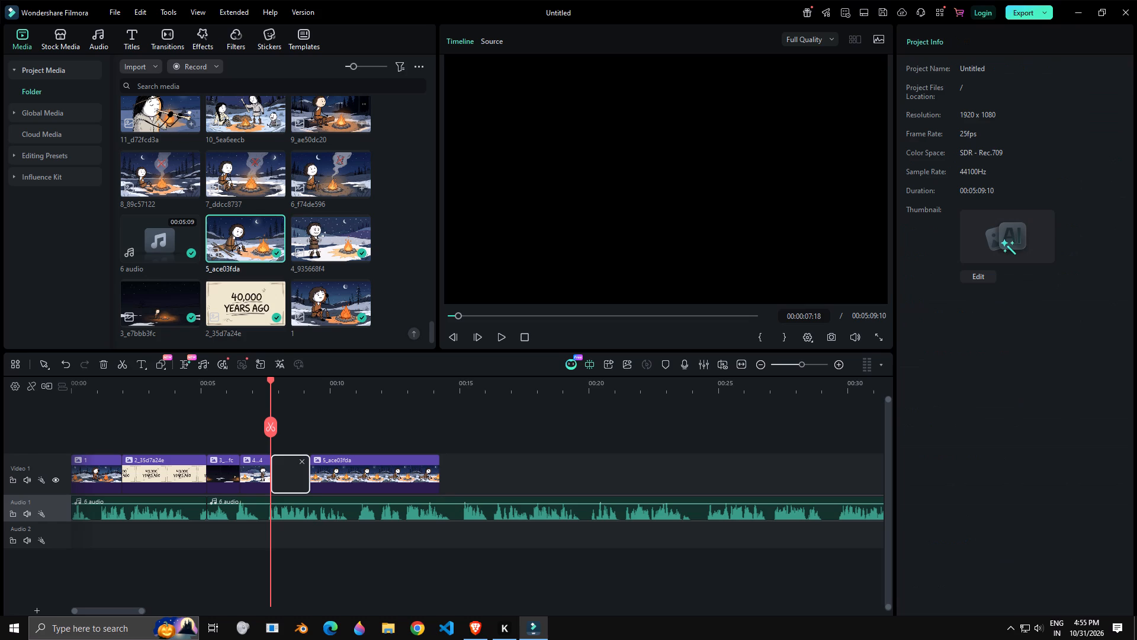
click(301, 457)
Split the 5_ace03fda clip at 00:00:11:05 and delete its remaining part.
key(space)
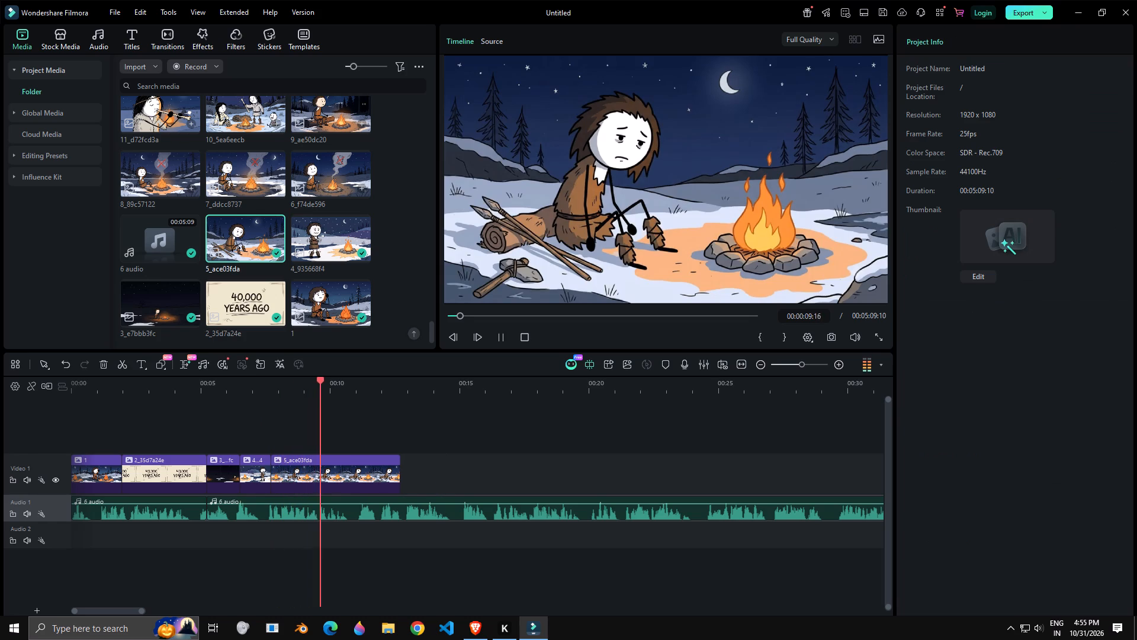
key(space)
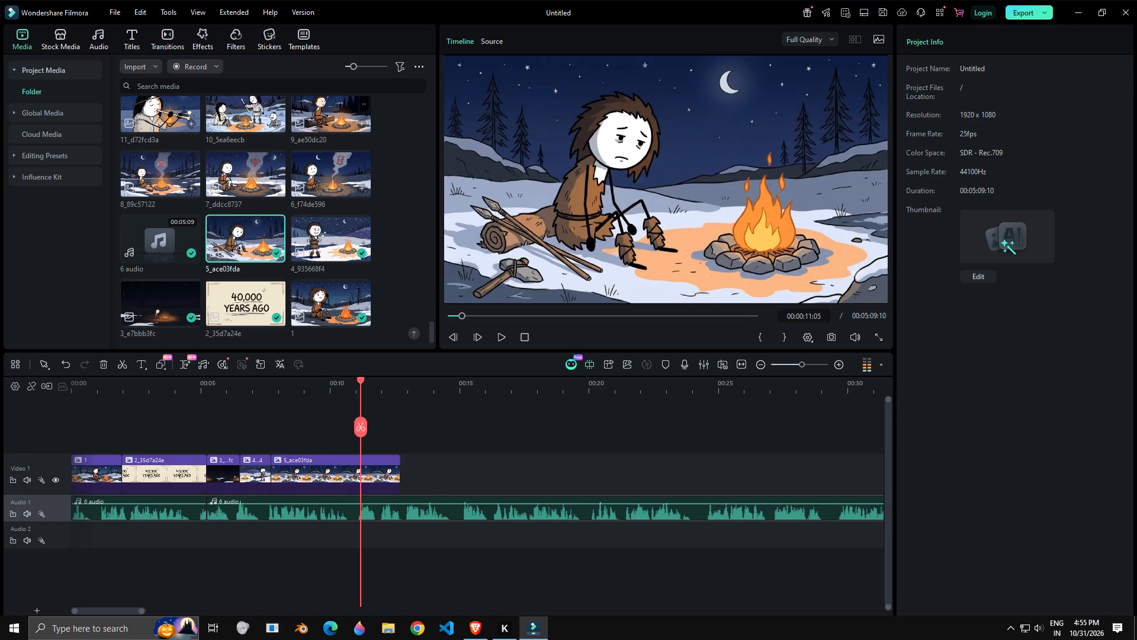
click(364, 427)
click(383, 469)
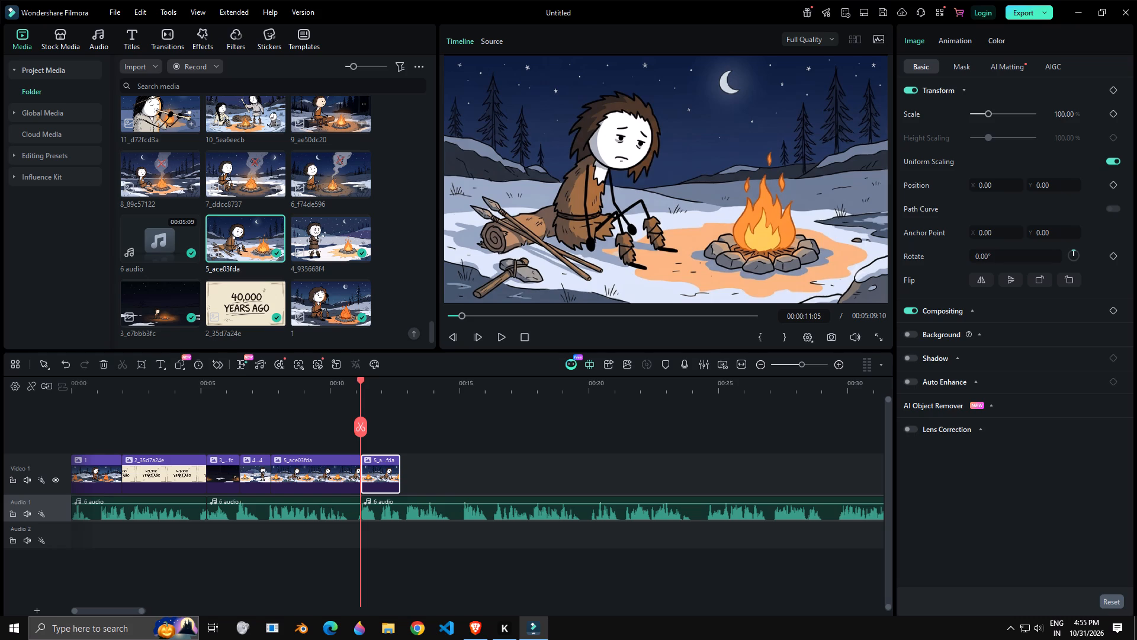
key(Delete)
Place image 6_f74de596 on the Video 1 track directly after the 5_ace03fda clip.
drag(320, 188, 397, 334)
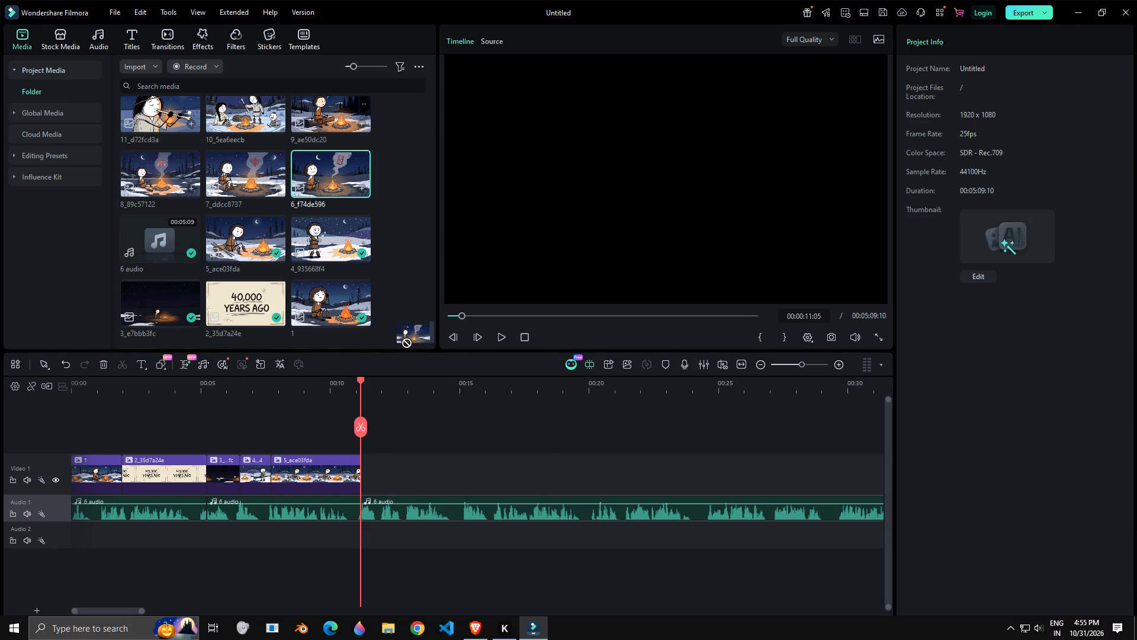
drag(397, 334, 360, 471)
click(360, 471)
Replay the narration over the 6_f74de596 clip to find the cut point, and split the clip at 00:00:12:00.
key(space)
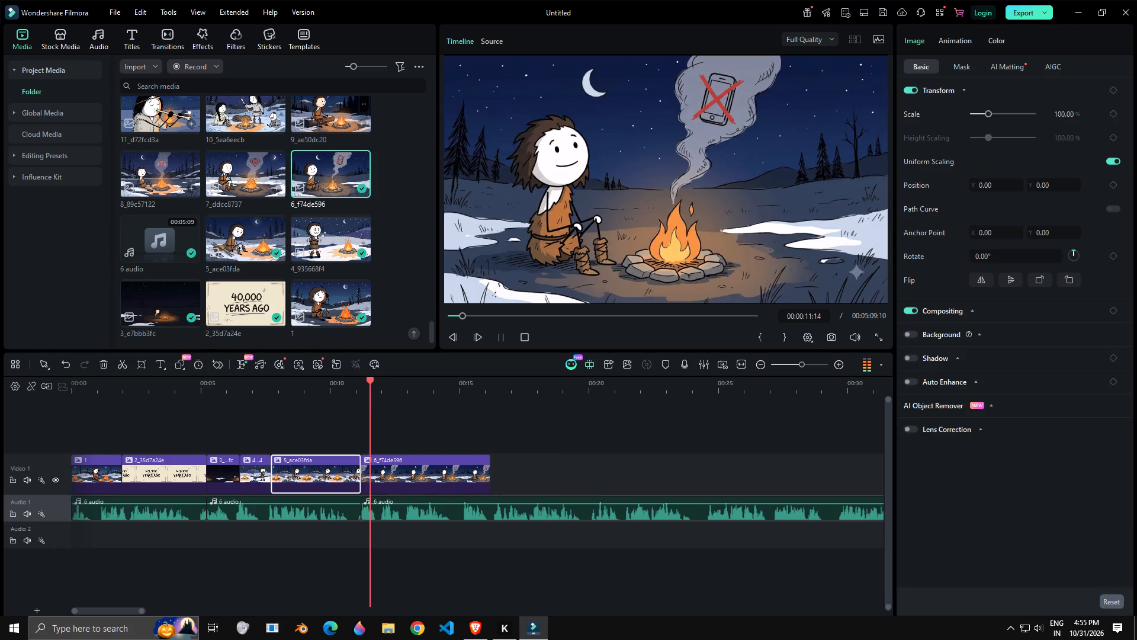
key(space)
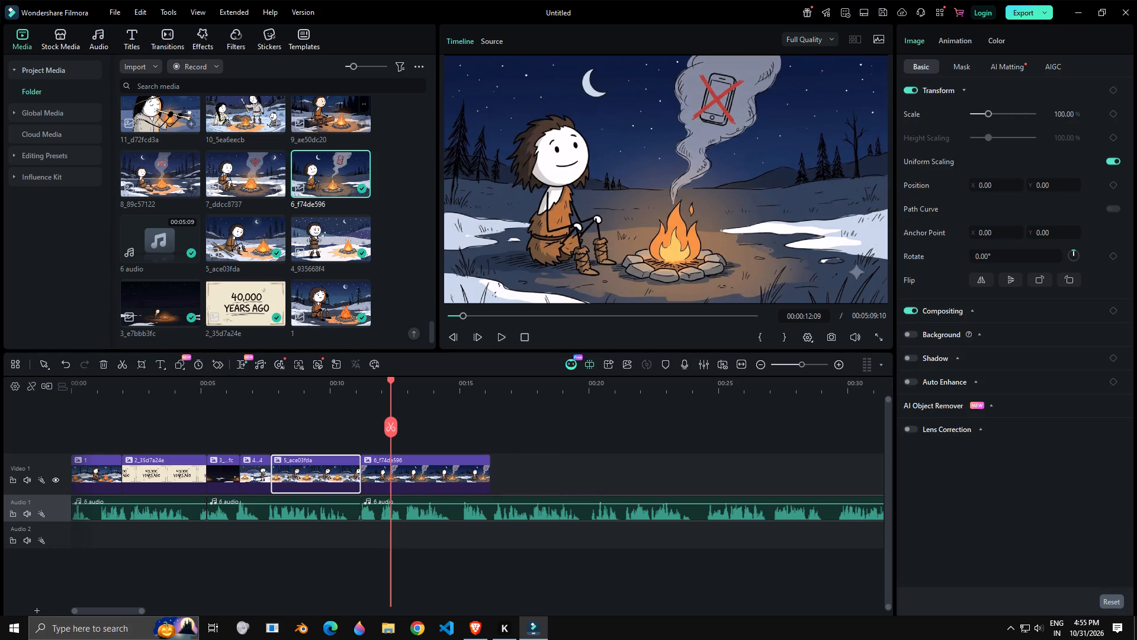
click(377, 385)
key(space)
key(space)
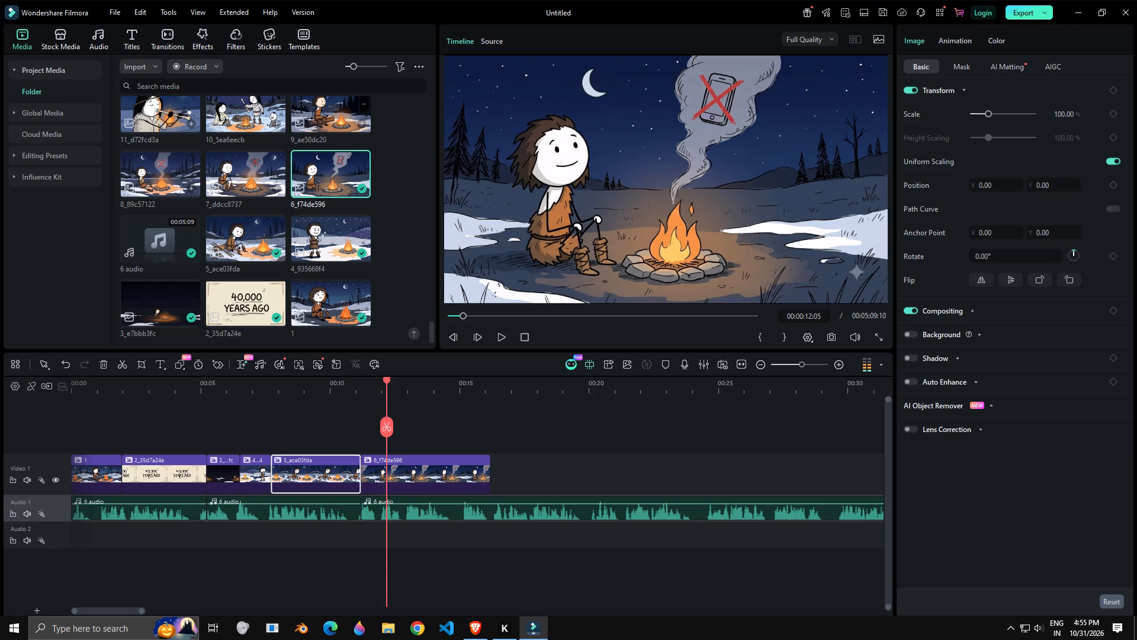
click(366, 388)
key(space)
key(space)
key(space)
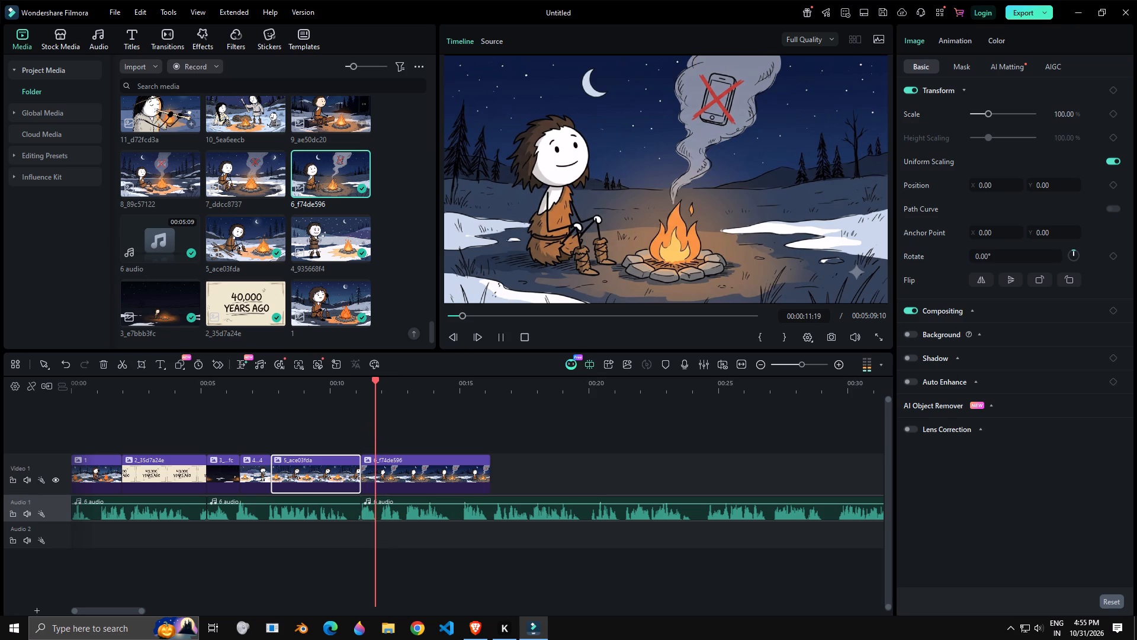
key(space)
key(space)
key(space)
click(381, 429)
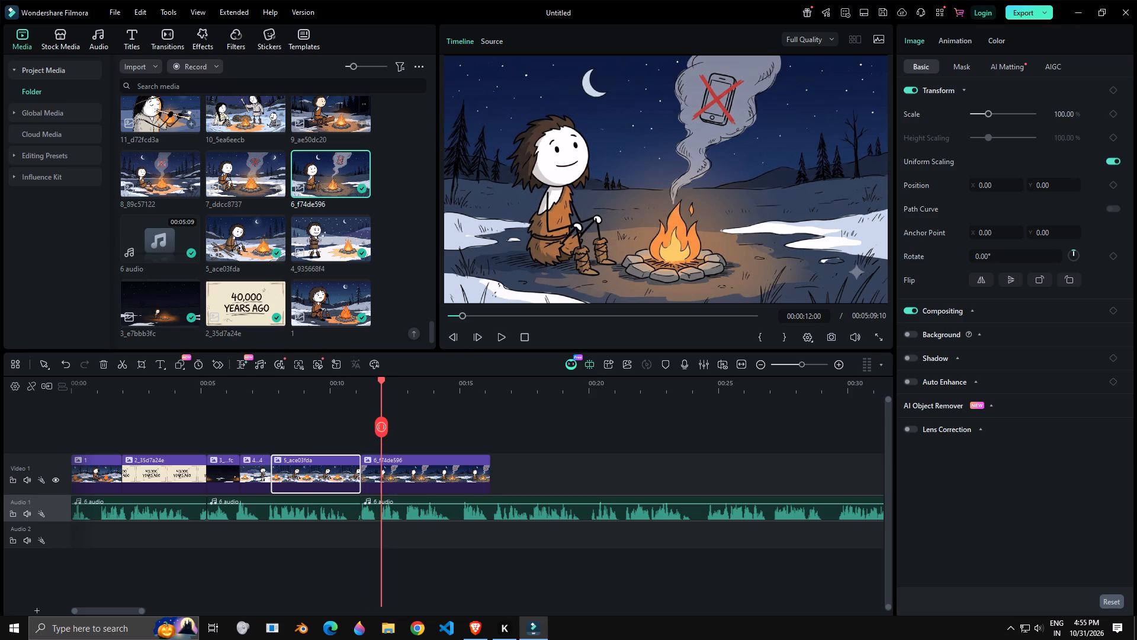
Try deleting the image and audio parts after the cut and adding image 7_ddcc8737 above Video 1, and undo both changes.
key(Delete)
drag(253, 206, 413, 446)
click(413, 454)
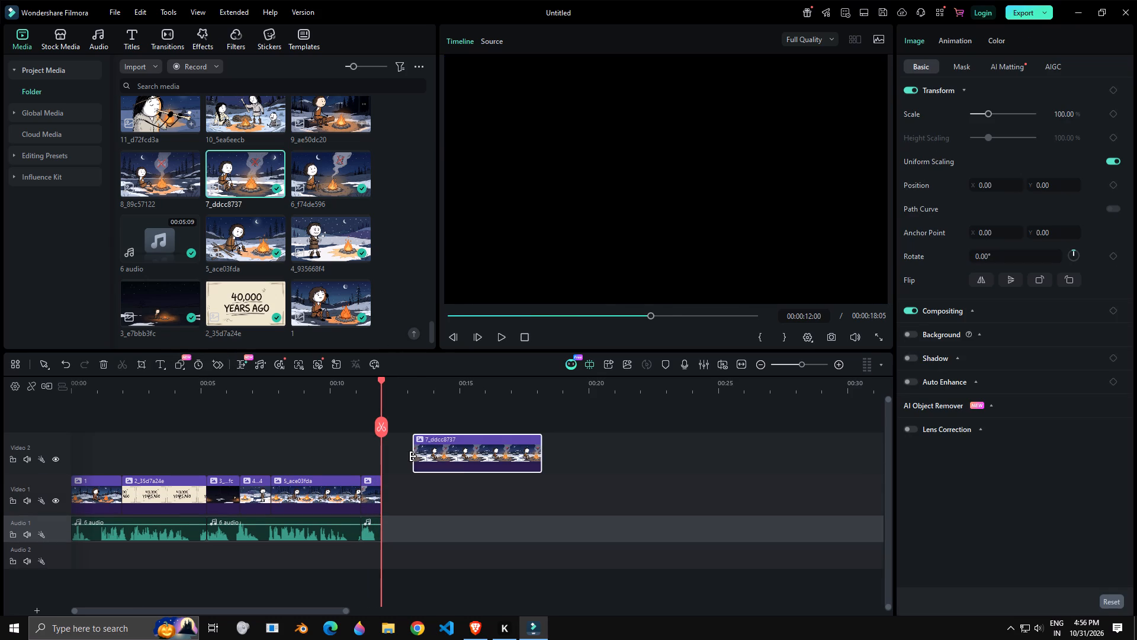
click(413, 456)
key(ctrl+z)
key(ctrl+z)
Replay the narration after the 00:00:12:00 cut and delete the leftover part of the 6_f74de596 clip, keeping the audio.
click(424, 469)
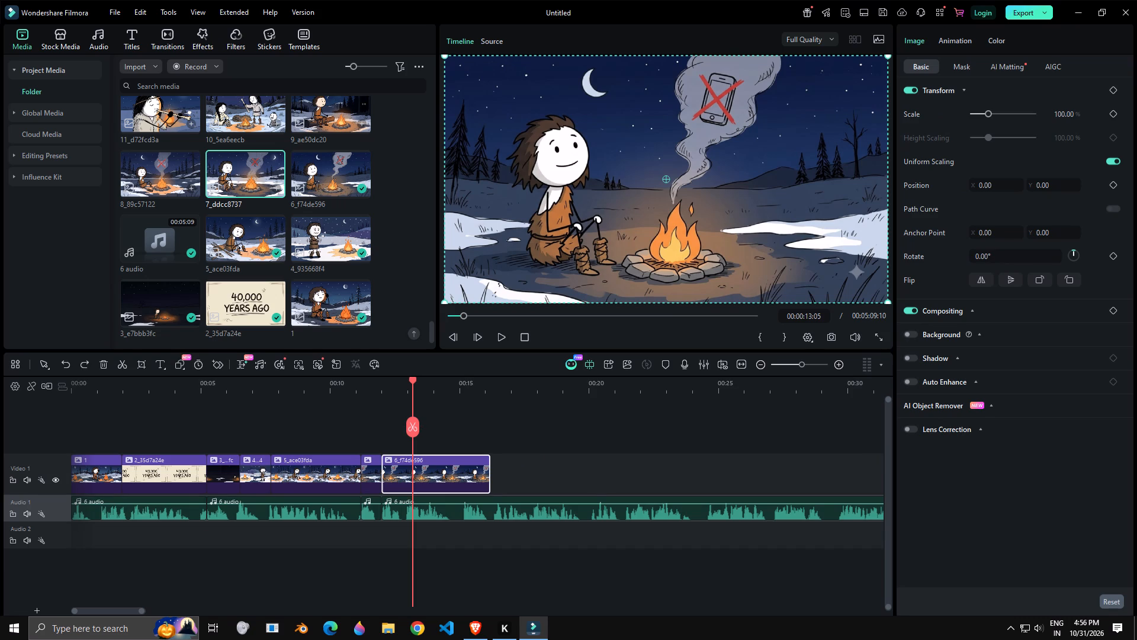
click(398, 385)
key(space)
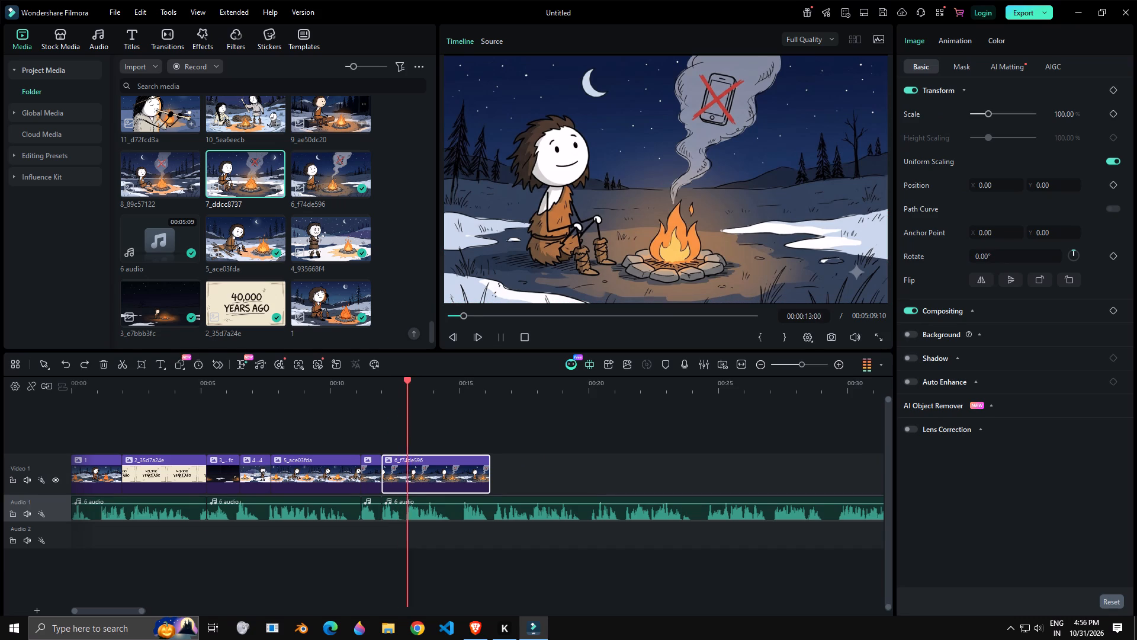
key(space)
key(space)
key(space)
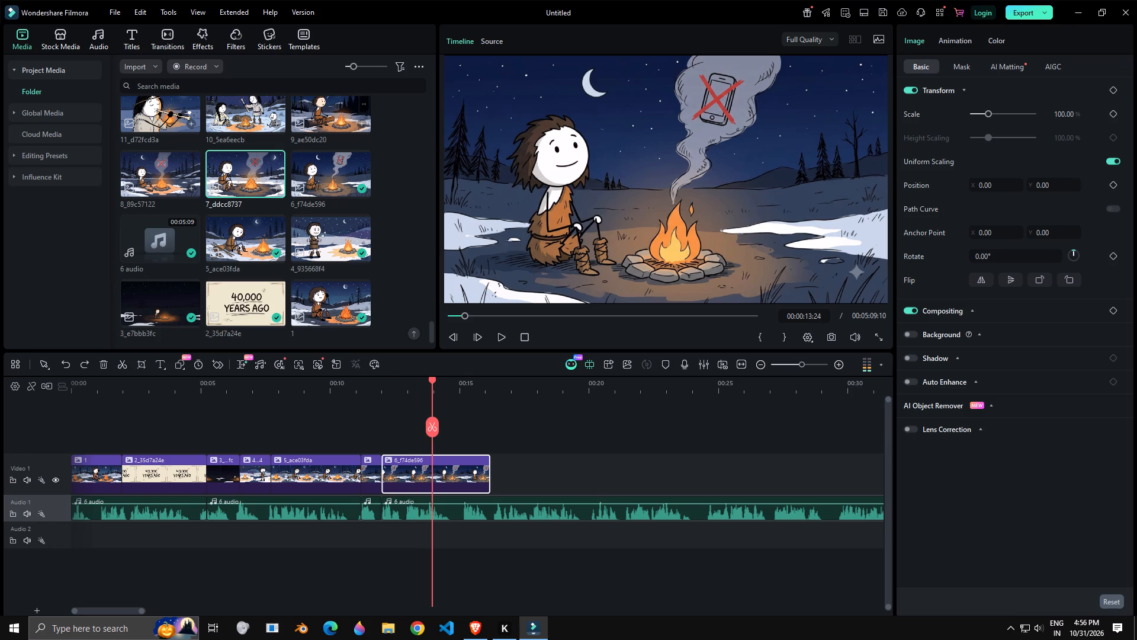
click(386, 380)
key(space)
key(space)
click(429, 471)
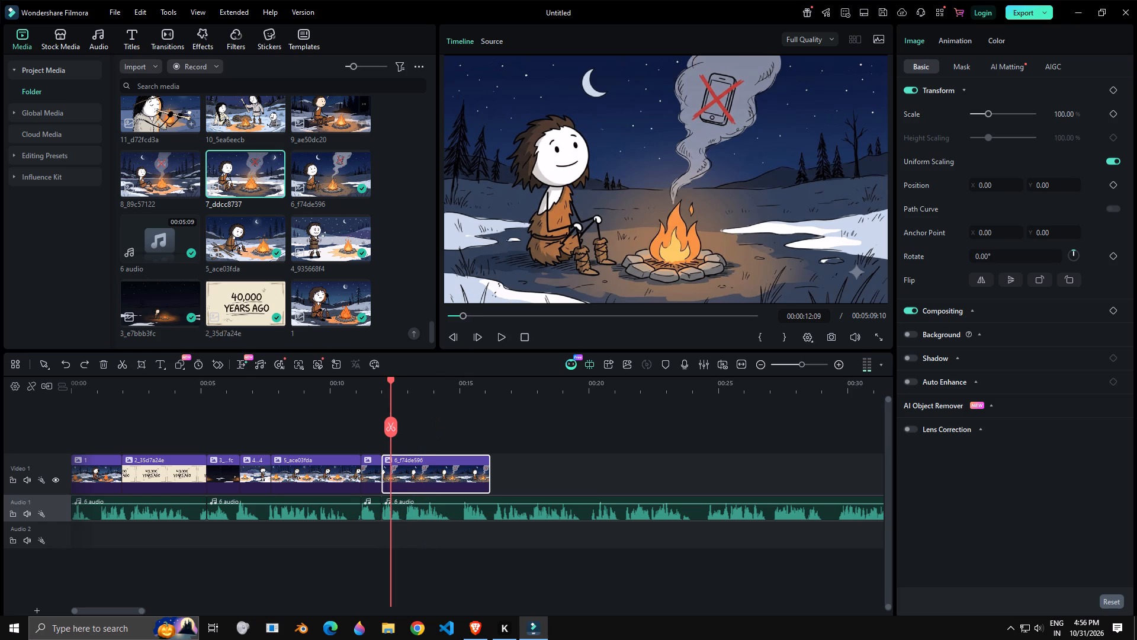
key(Delete)
Place image 7_ddcc8737 on the Video 1 track directly after the shortened 6_f74de596 clip.
drag(238, 168, 339, 251)
drag(418, 308, 396, 484)
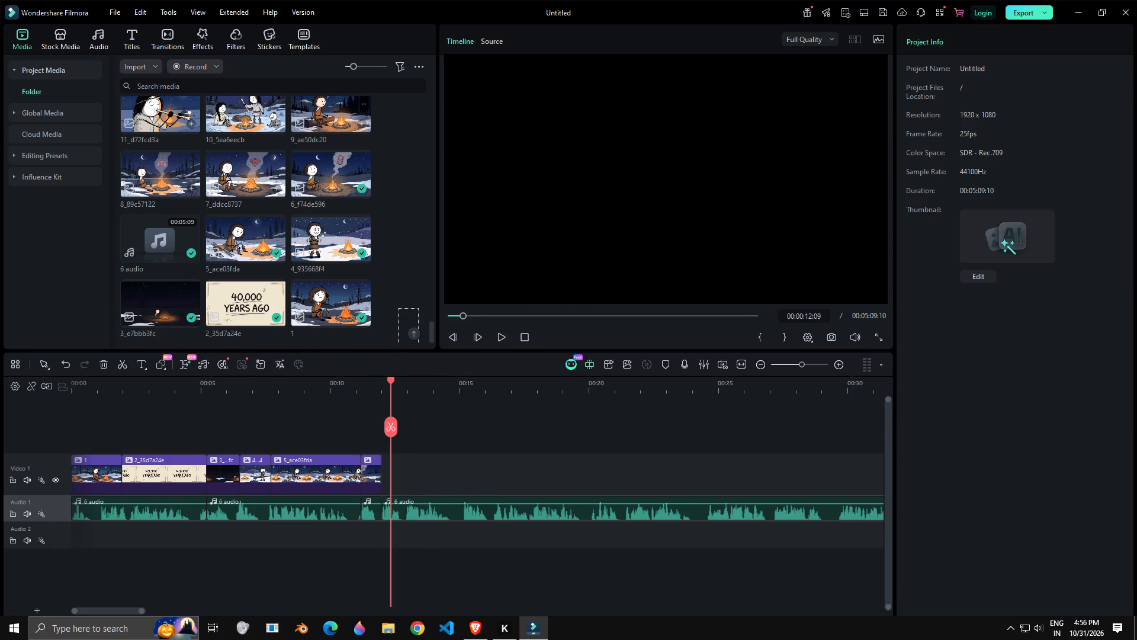
drag(396, 484, 393, 484)
click(227, 161)
drag(245, 174, 457, 369)
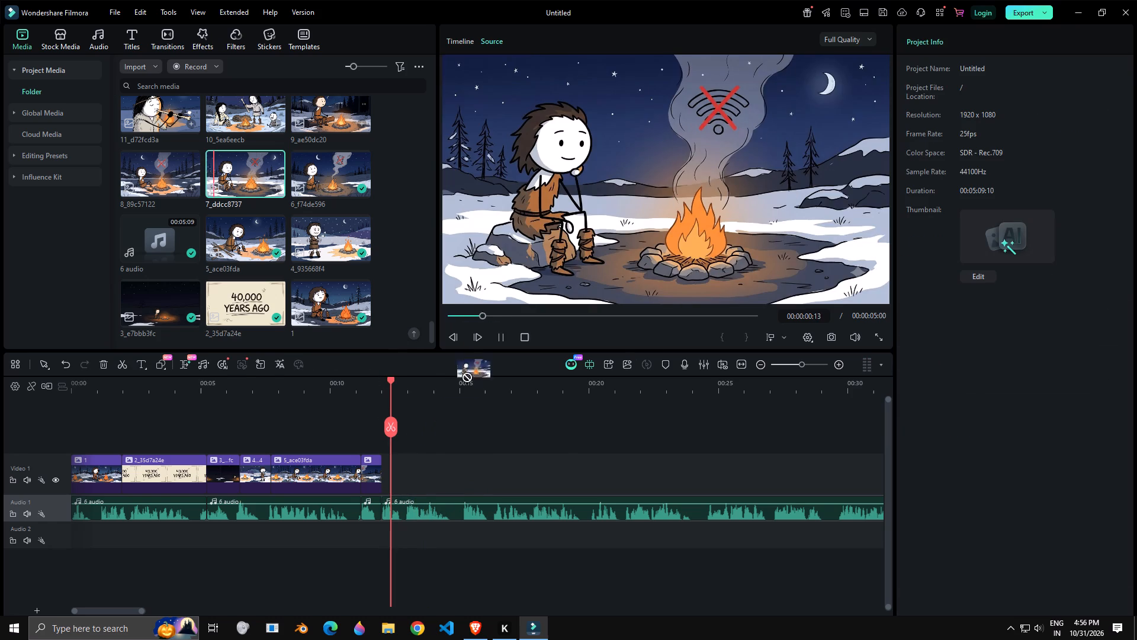
drag(457, 369, 383, 476)
click(383, 476)
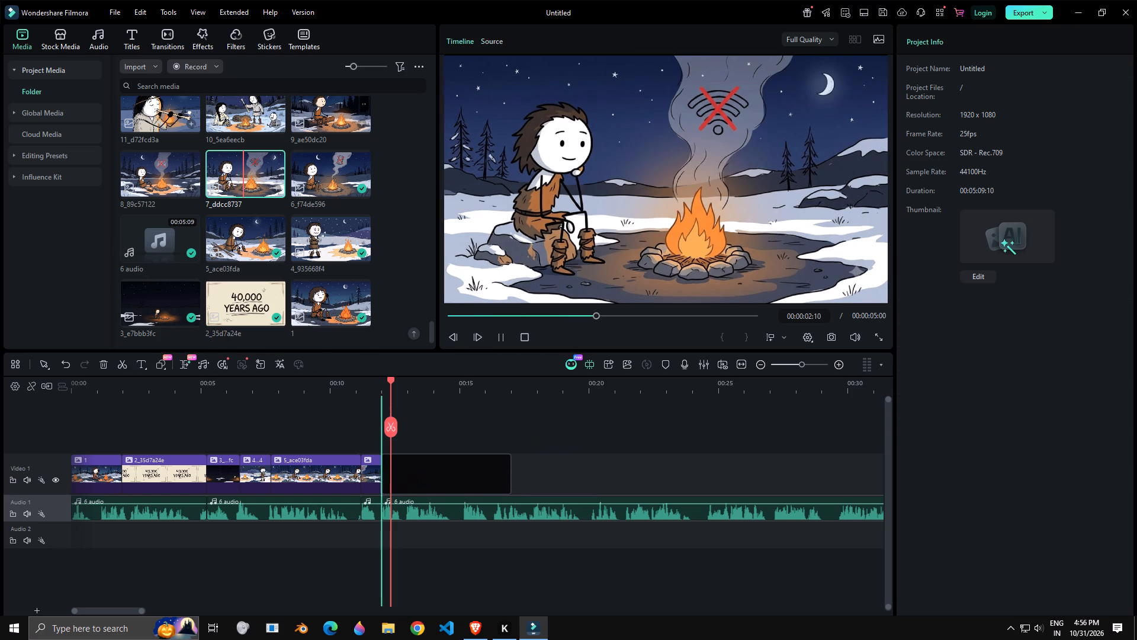
Replay the narration over the 7_ddcc8737 clip to find the cut point, split it at 00:00:13:11 and delete its remaining part.
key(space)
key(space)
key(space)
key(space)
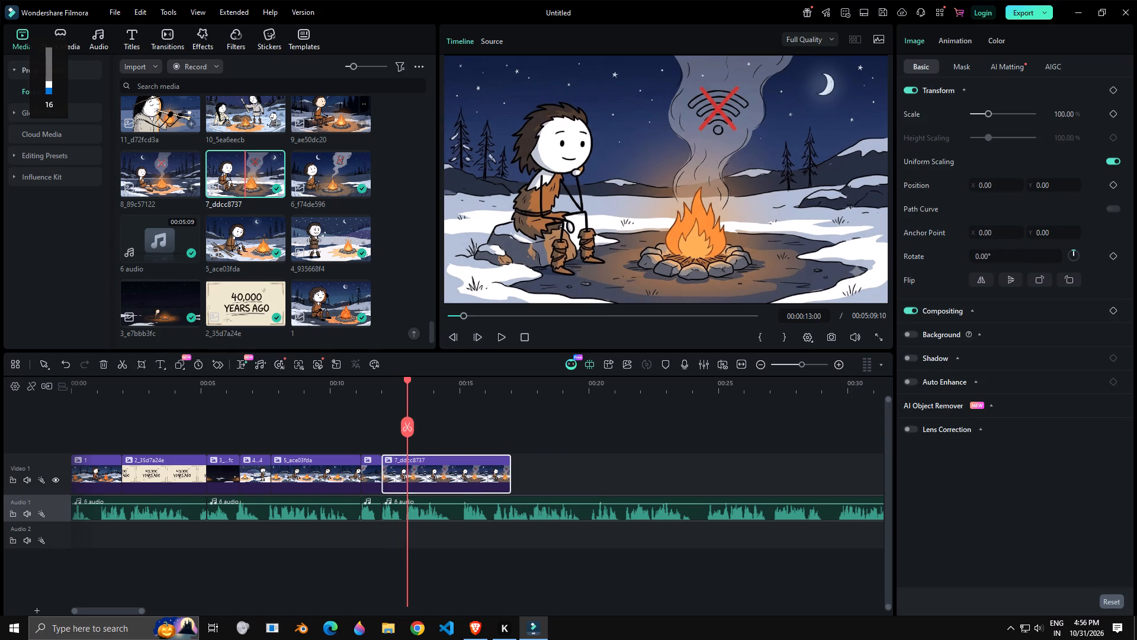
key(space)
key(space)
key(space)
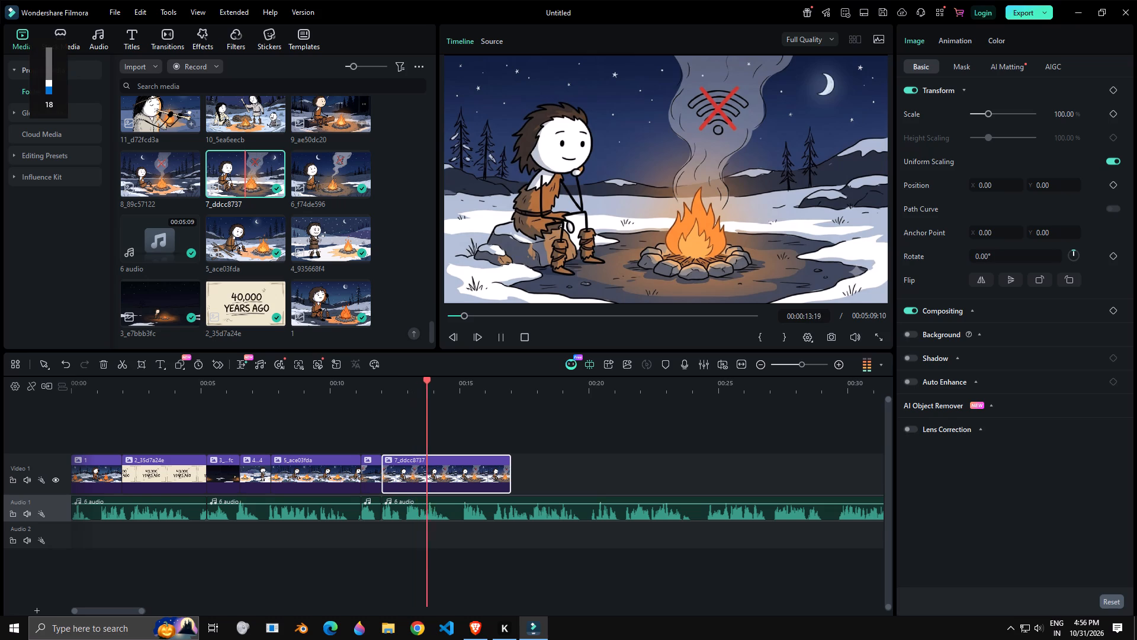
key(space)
click(402, 378)
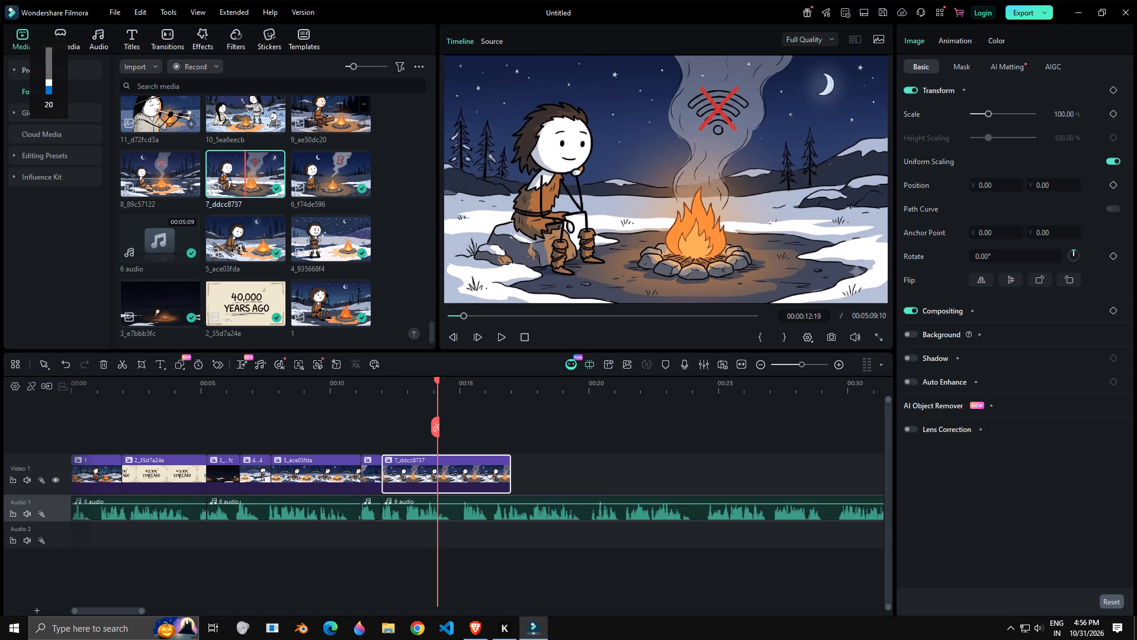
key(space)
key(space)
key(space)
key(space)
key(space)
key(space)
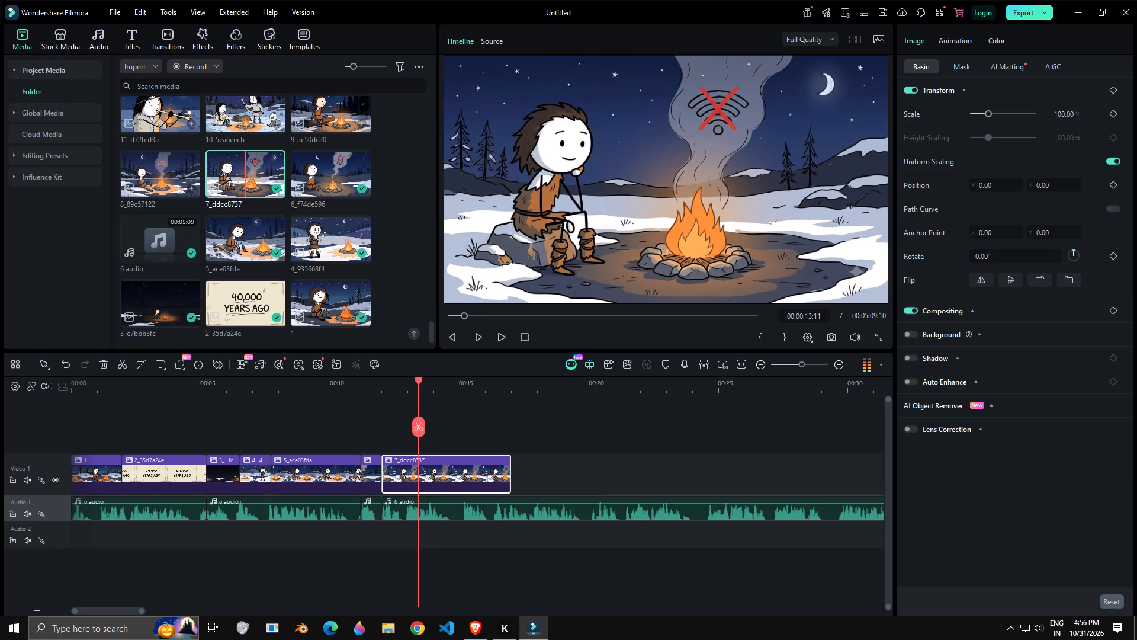
click(419, 429)
key(Delete)
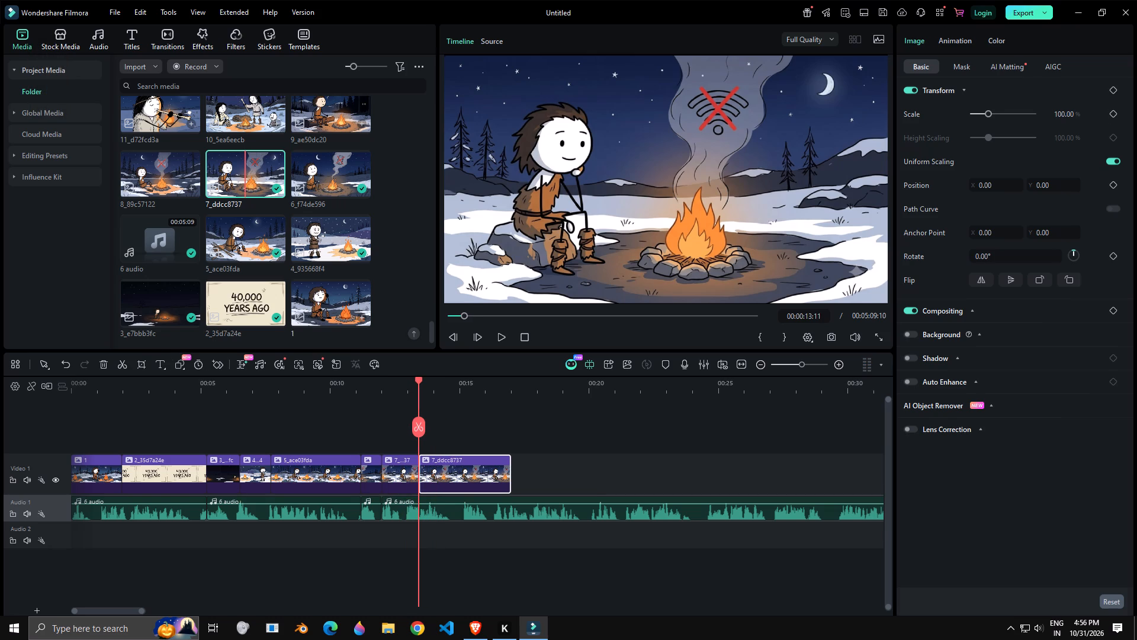
Place image 8_89c57122 on the Video 1 track directly after the shortened 7_ddcc8737 clip.
drag(161, 174, 340, 247)
drag(449, 472, 437, 478)
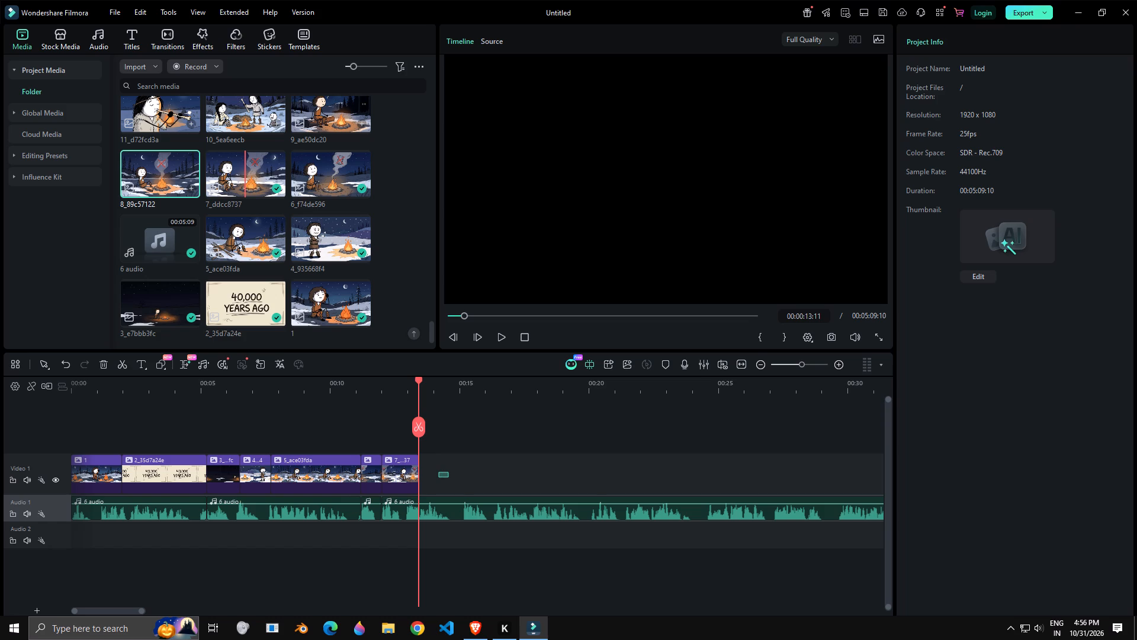
drag(437, 478, 435, 478)
click(435, 478)
drag(158, 178, 417, 479)
click(417, 479)
Split the 8_89c57122 clip at 00:00:15:09 and delete only the remaining image part, keeping the audio.
key(space)
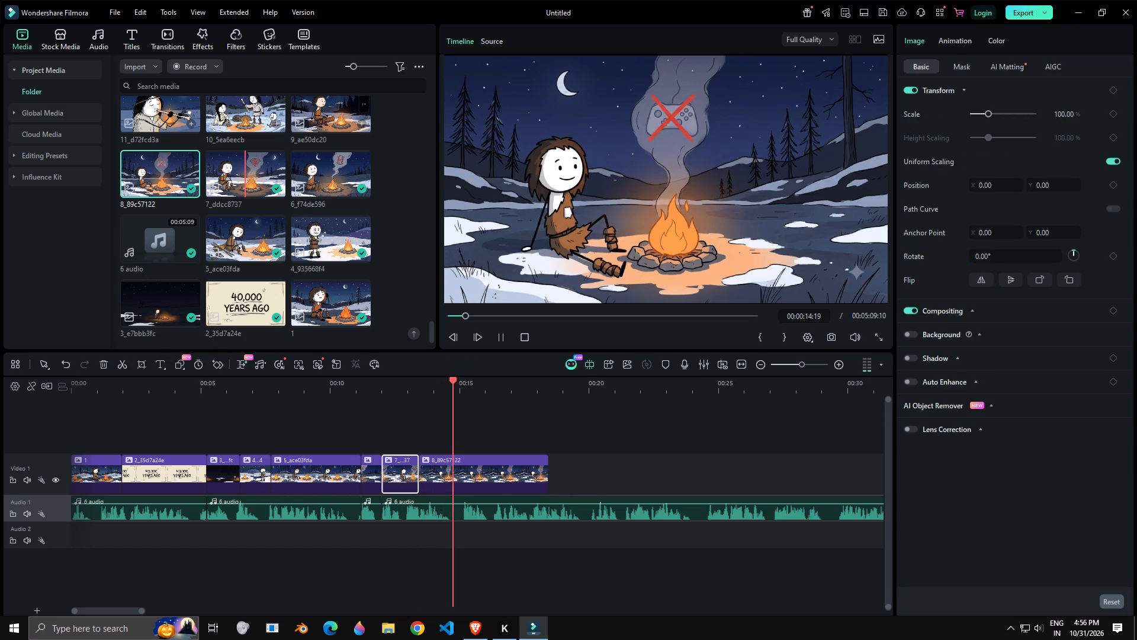
key(space)
click(465, 428)
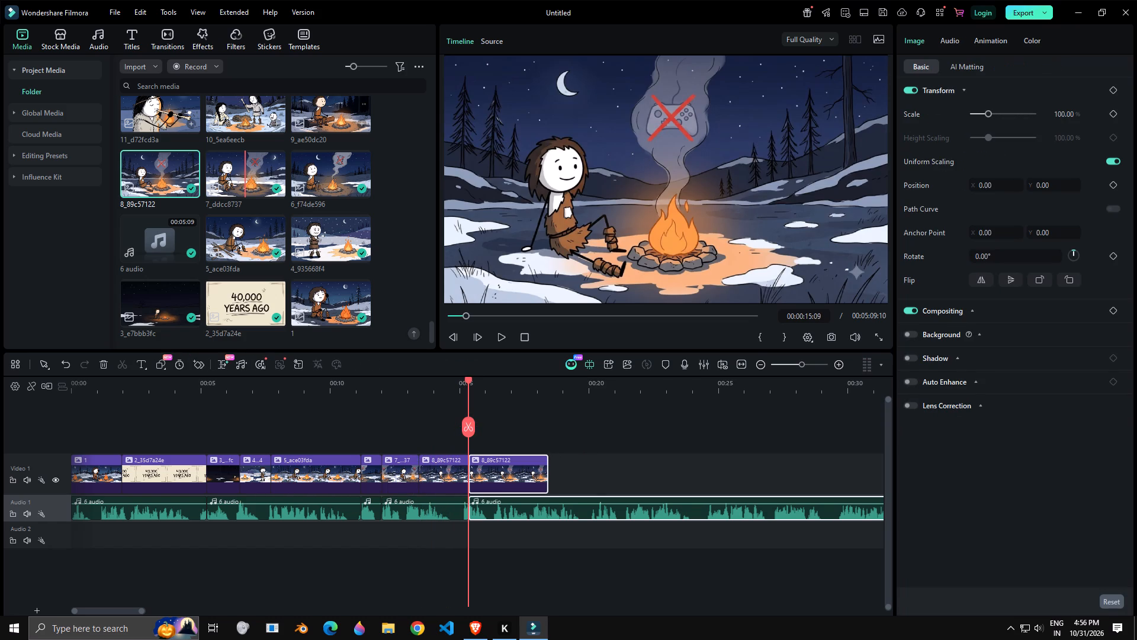
key(Delete)
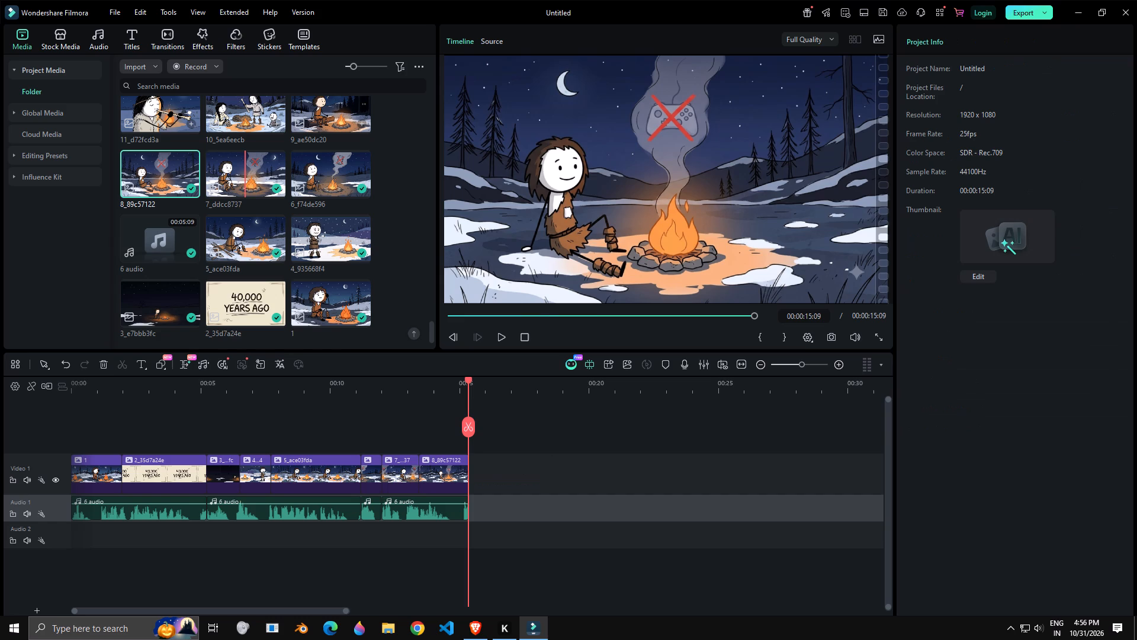
key(ctrl+z)
click(503, 469)
key(Delete)
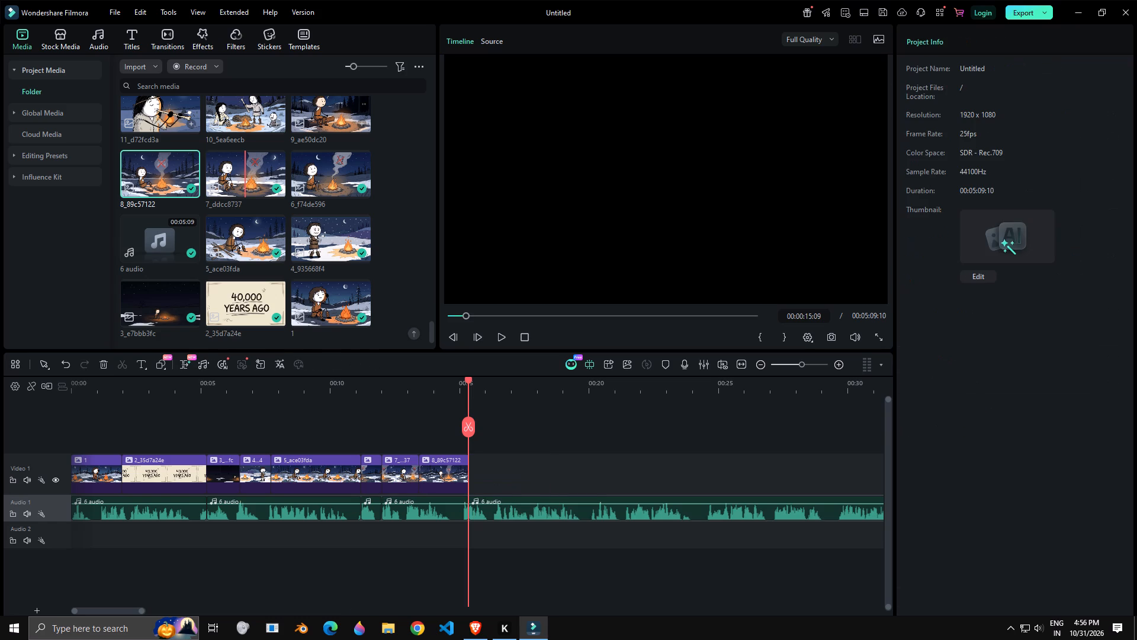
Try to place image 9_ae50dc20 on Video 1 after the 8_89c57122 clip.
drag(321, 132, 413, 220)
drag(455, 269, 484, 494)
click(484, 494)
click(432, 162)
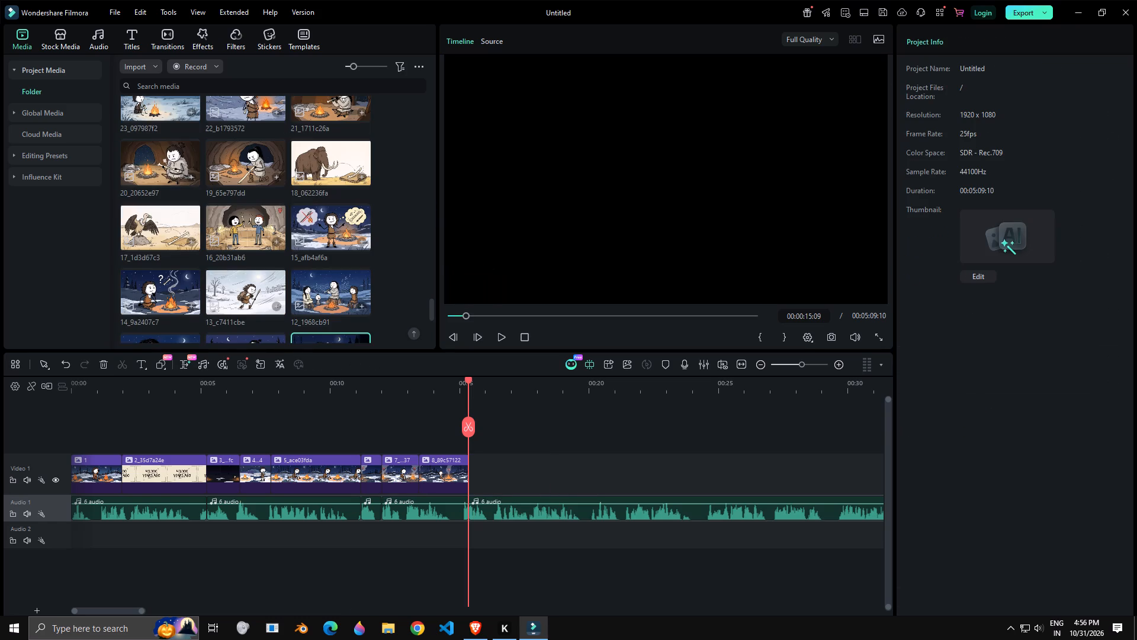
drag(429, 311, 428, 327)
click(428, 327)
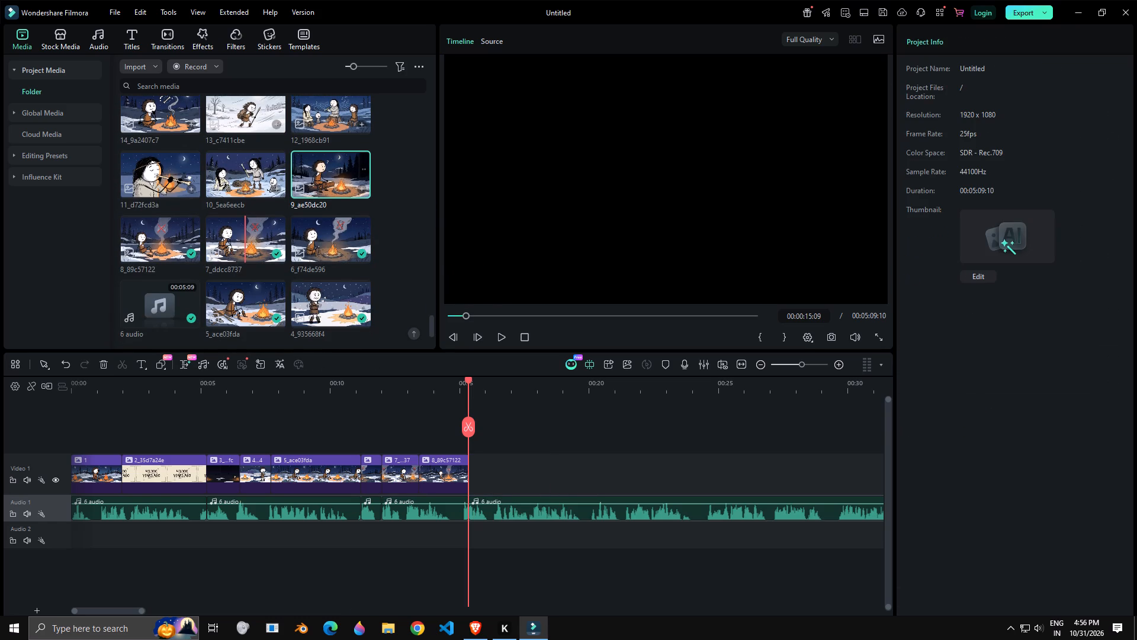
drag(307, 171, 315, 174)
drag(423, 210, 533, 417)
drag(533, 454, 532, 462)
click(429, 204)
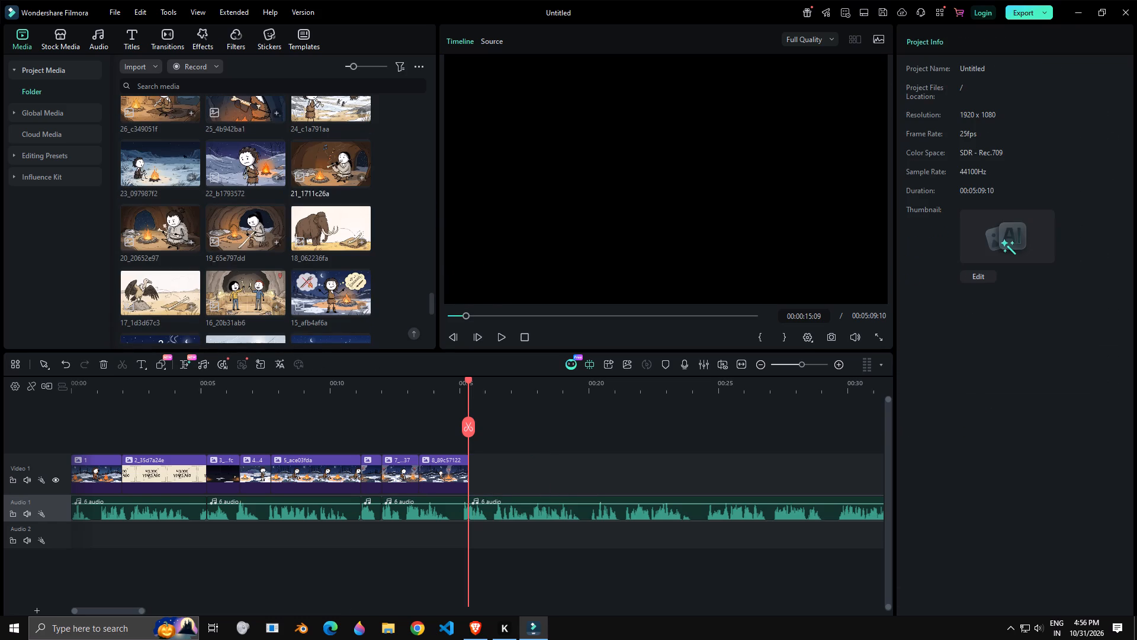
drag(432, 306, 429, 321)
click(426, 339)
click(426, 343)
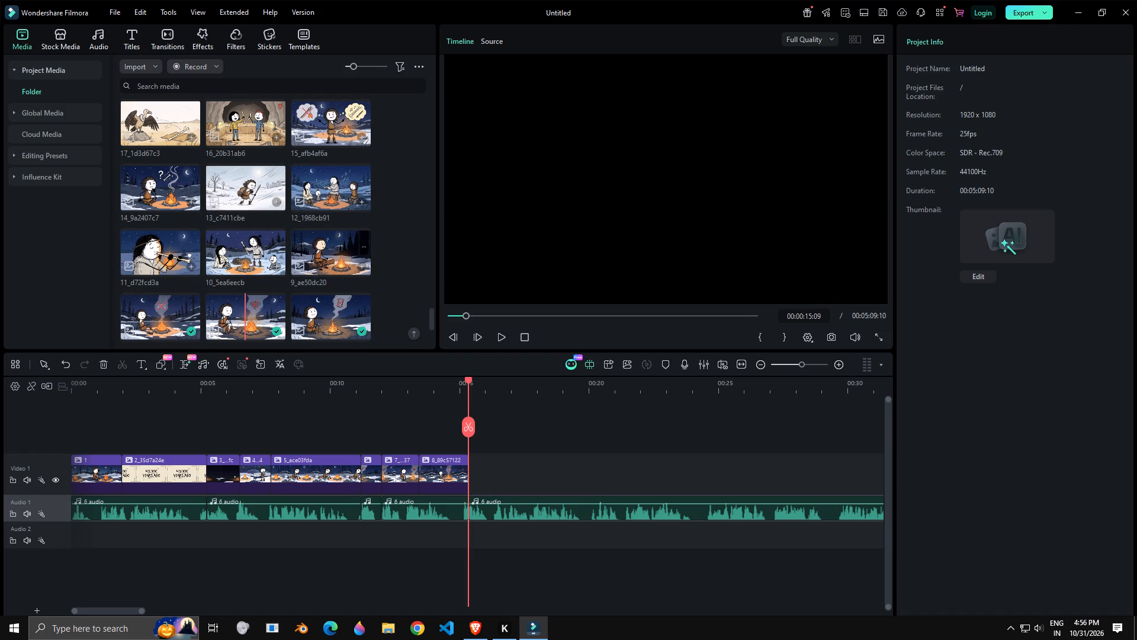
Place image 9_ae50dc20 on Video 1 directly after the 8_89c57122 clip.
click(433, 319)
drag(431, 337, 431, 343)
double_click(431, 343)
click(310, 108)
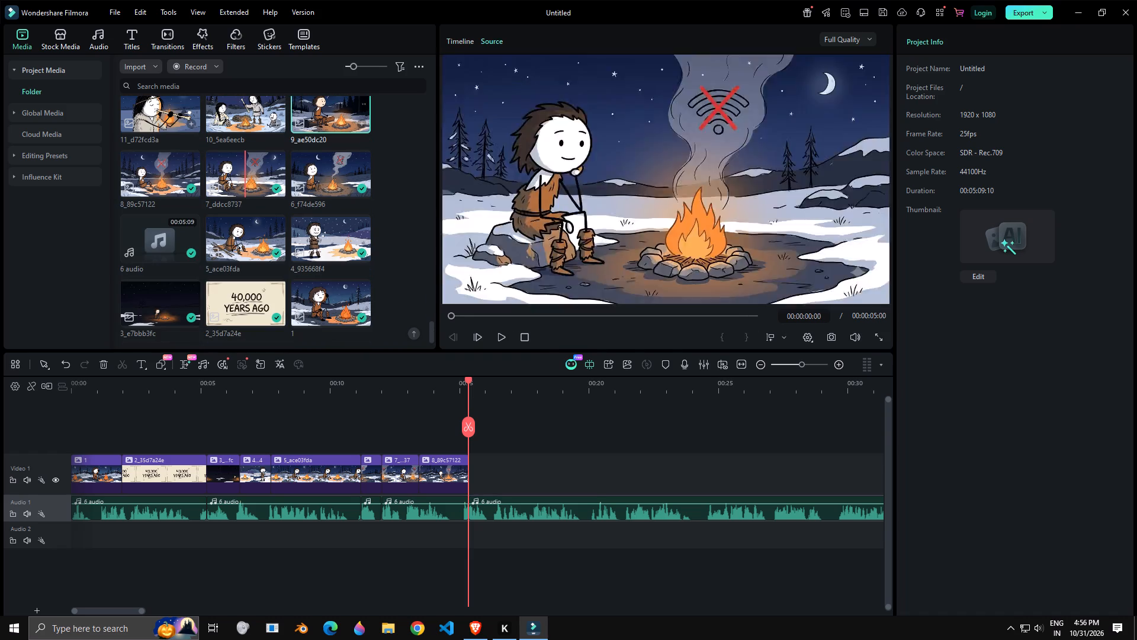
drag(323, 111, 330, 115)
drag(348, 120, 403, 142)
drag(403, 142, 465, 301)
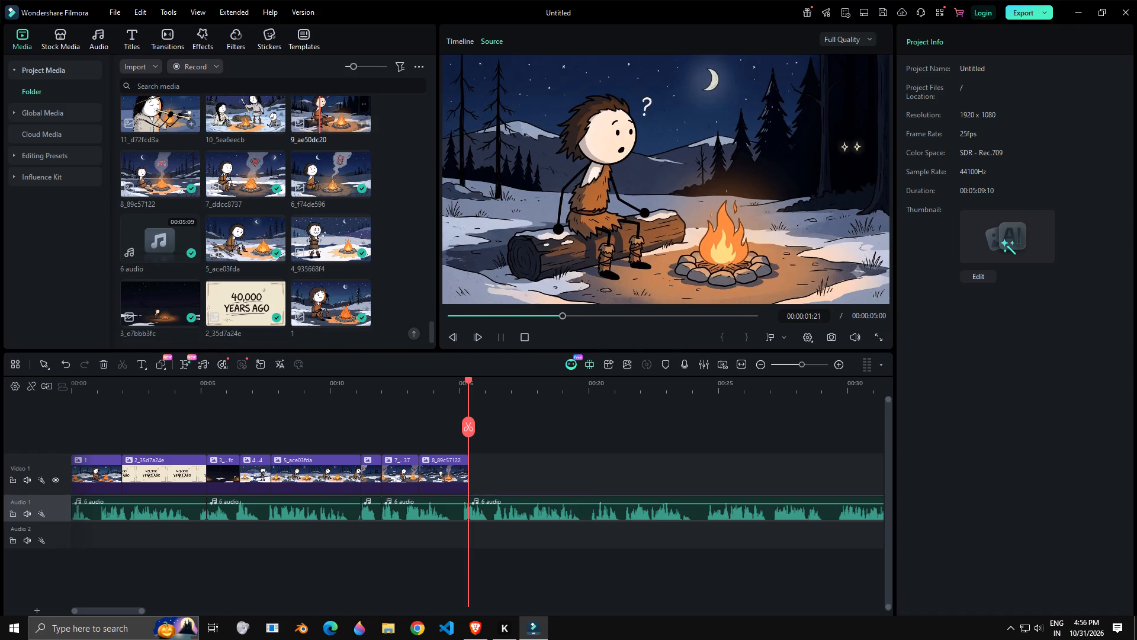
drag(321, 115, 468, 479)
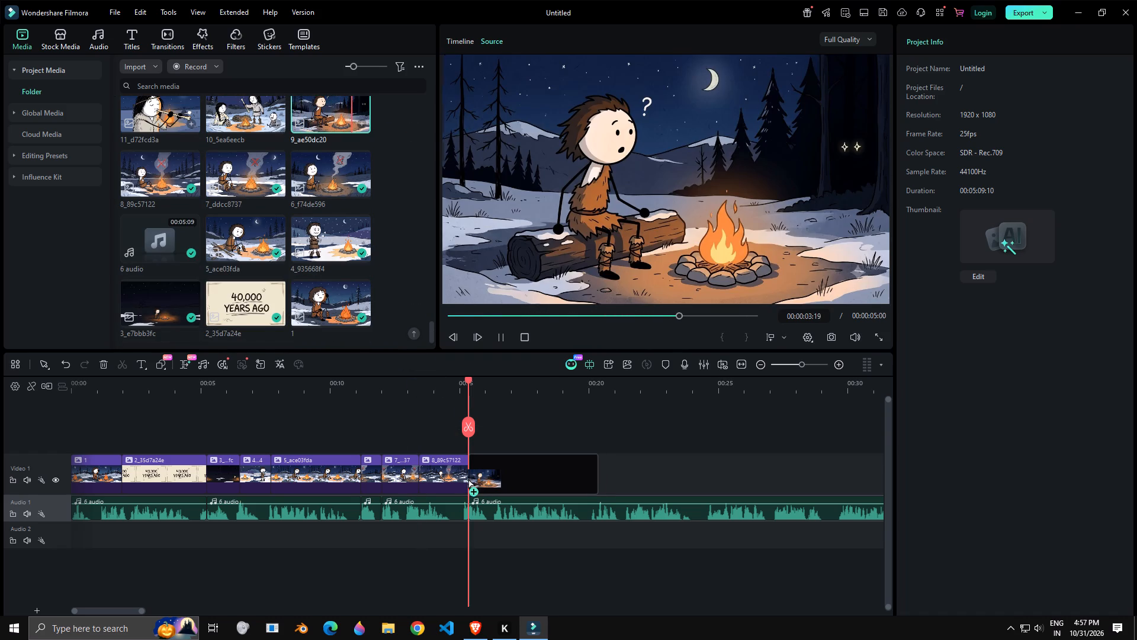
click(468, 479)
Listen to the narration over the 9_ae50dc20 clip to look for its cut point.
key(space)
key(space)
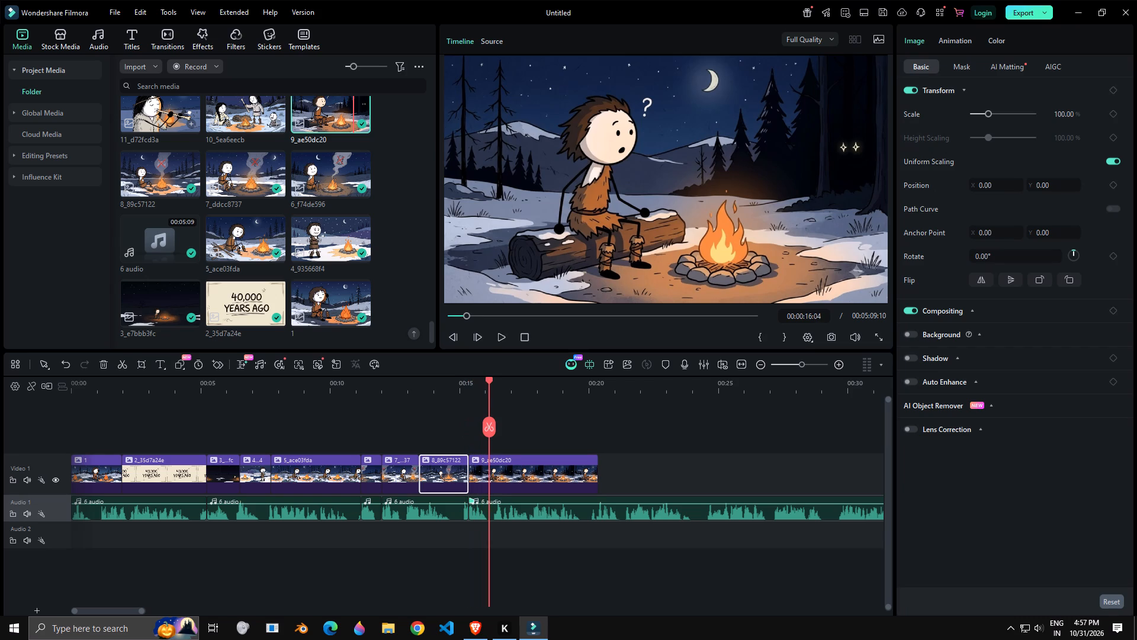
key(space)
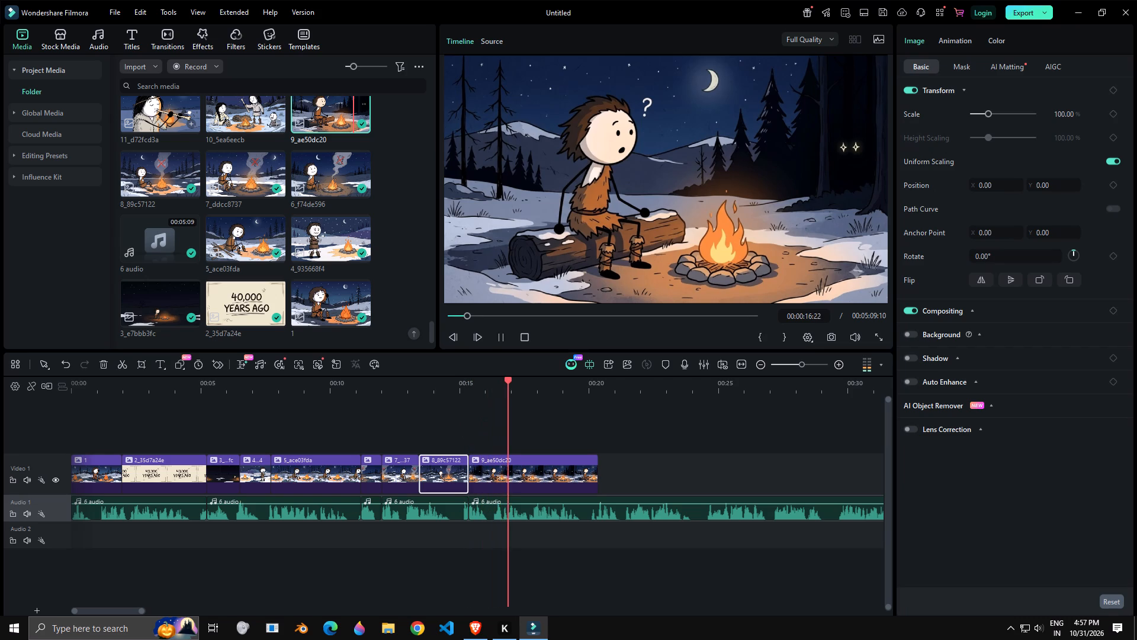
key(space)
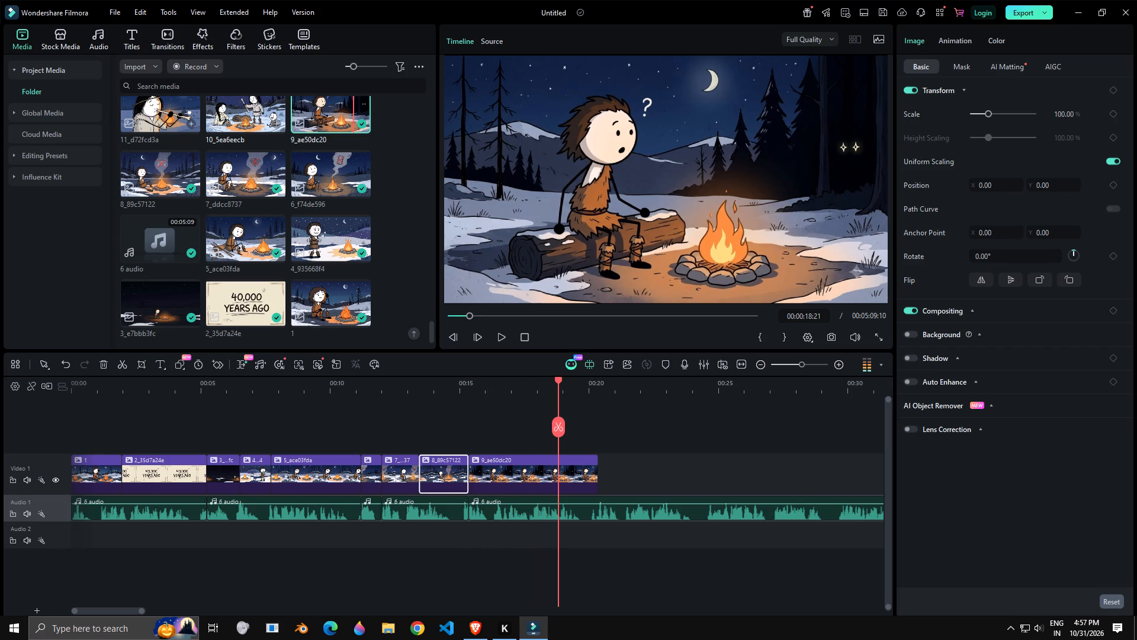
double_click(429, 375)
key(space)
key(space)
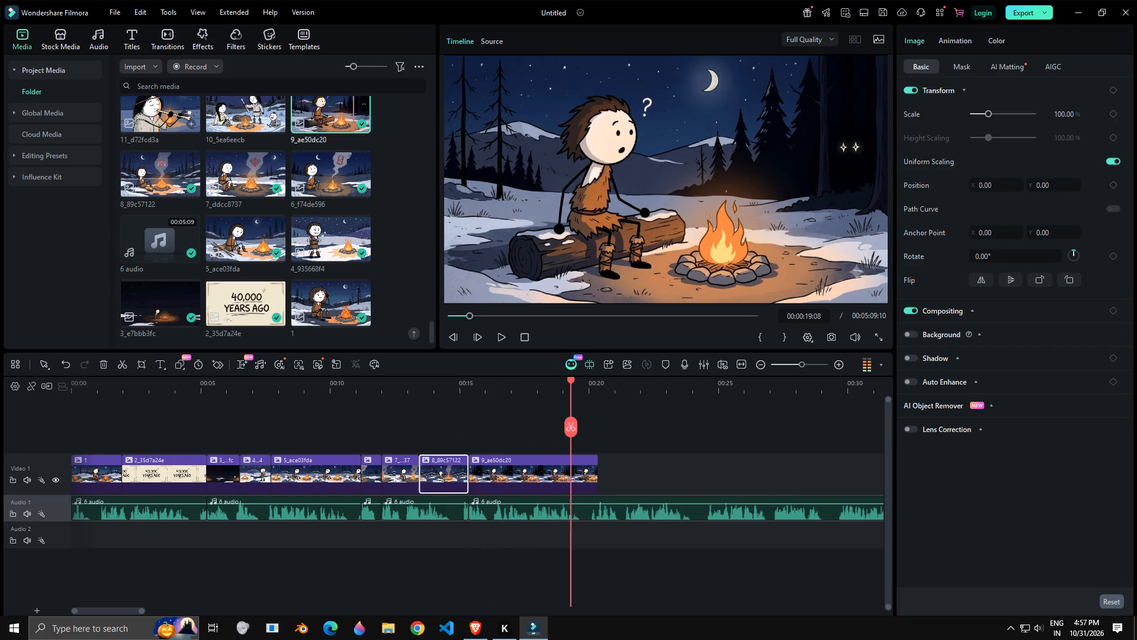
Replay the narration from the 8_89c57122 clip, split the 9_ae50dc20 clip at 00:00:16:13, and delete its remaining image part.
click(418, 389)
key(space)
key(space)
key(space)
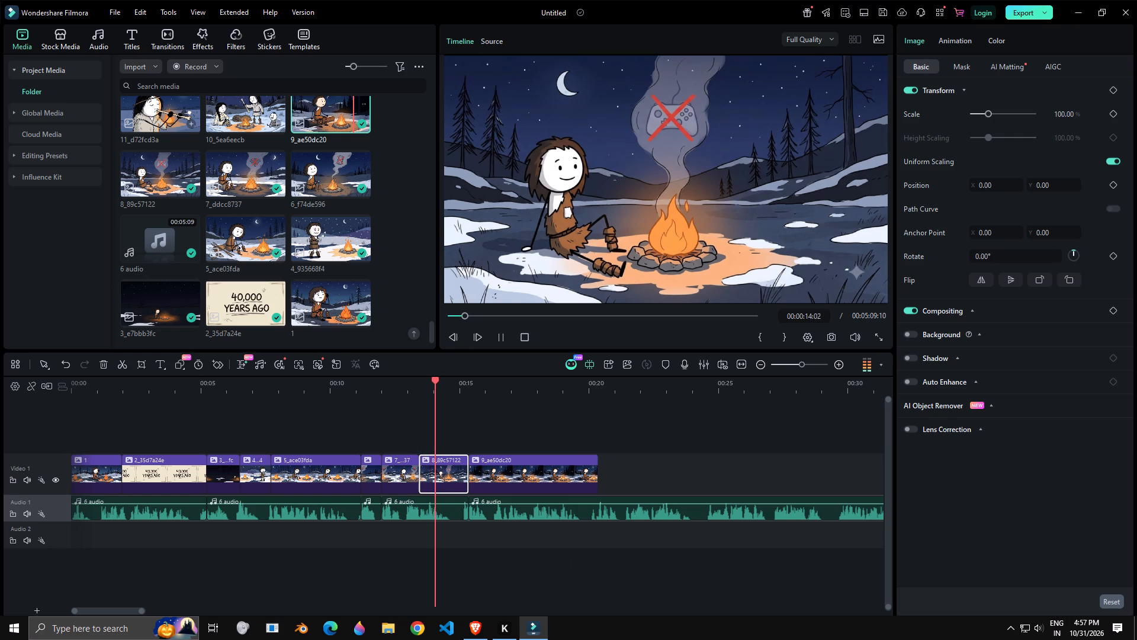
key(space)
key(space)
key(space)
key(space)
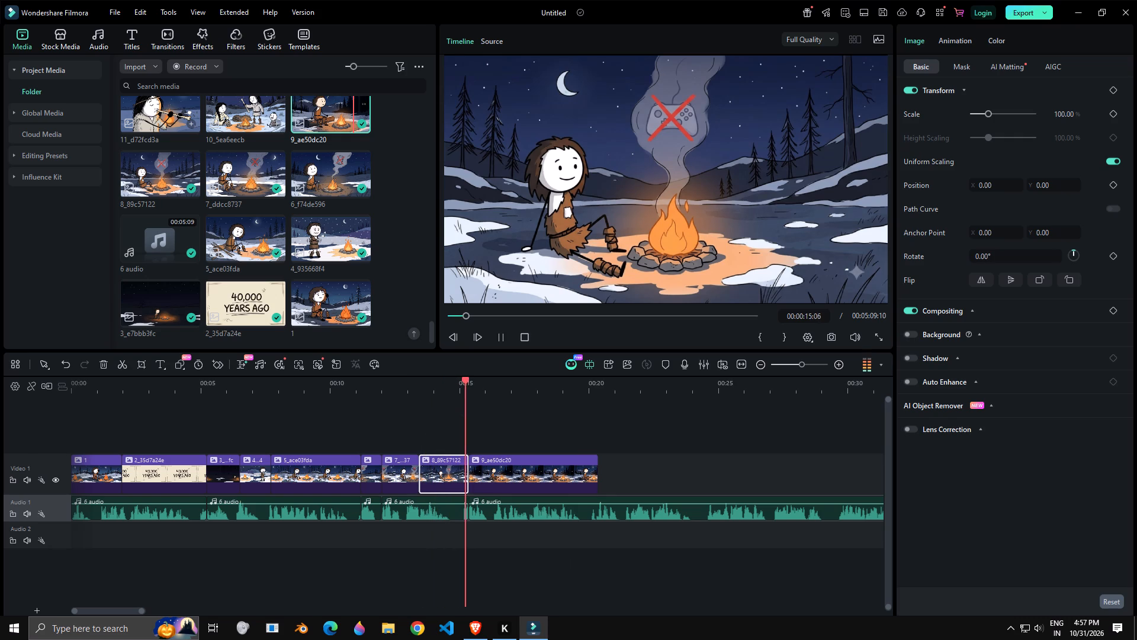
key(space)
key(space)
key(space)
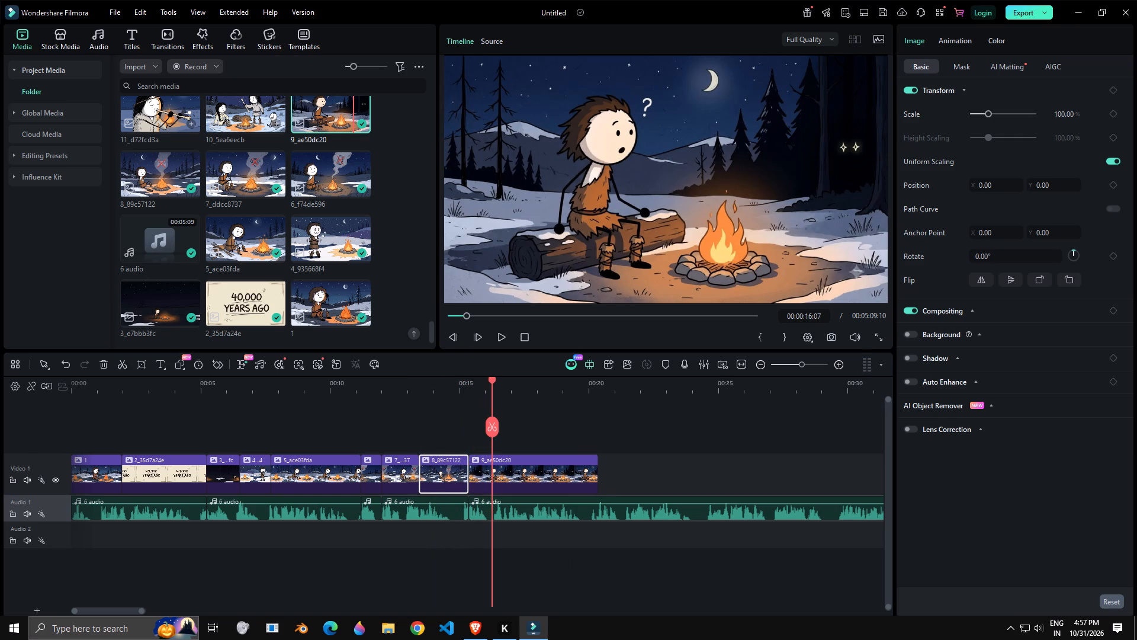
key(space)
key(space)
key(space)
key(space)
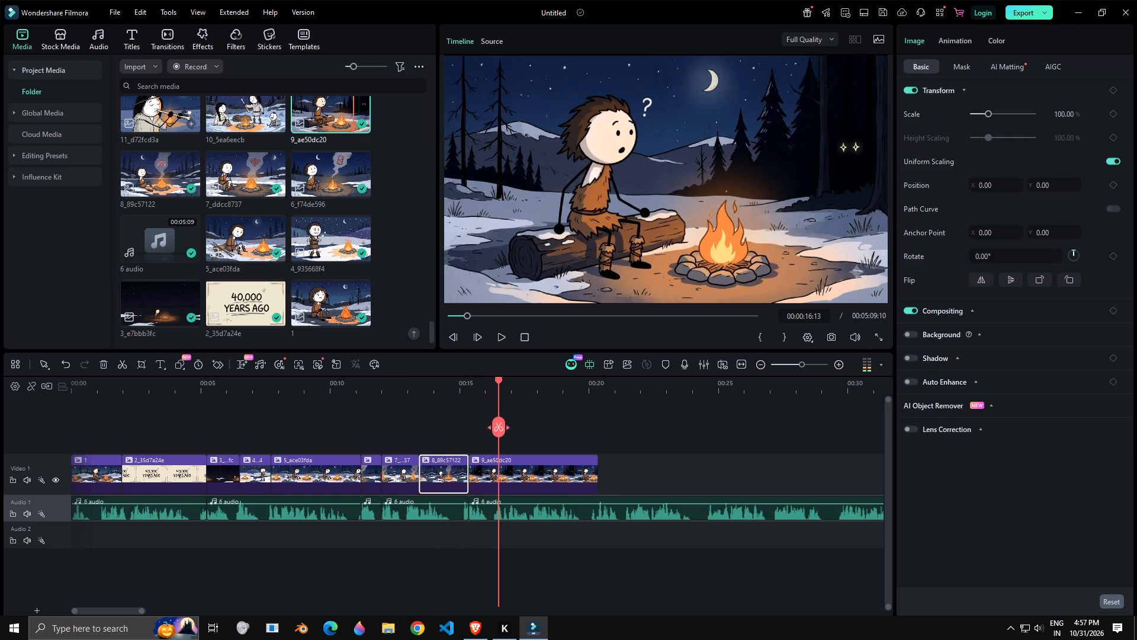
double_click(518, 474)
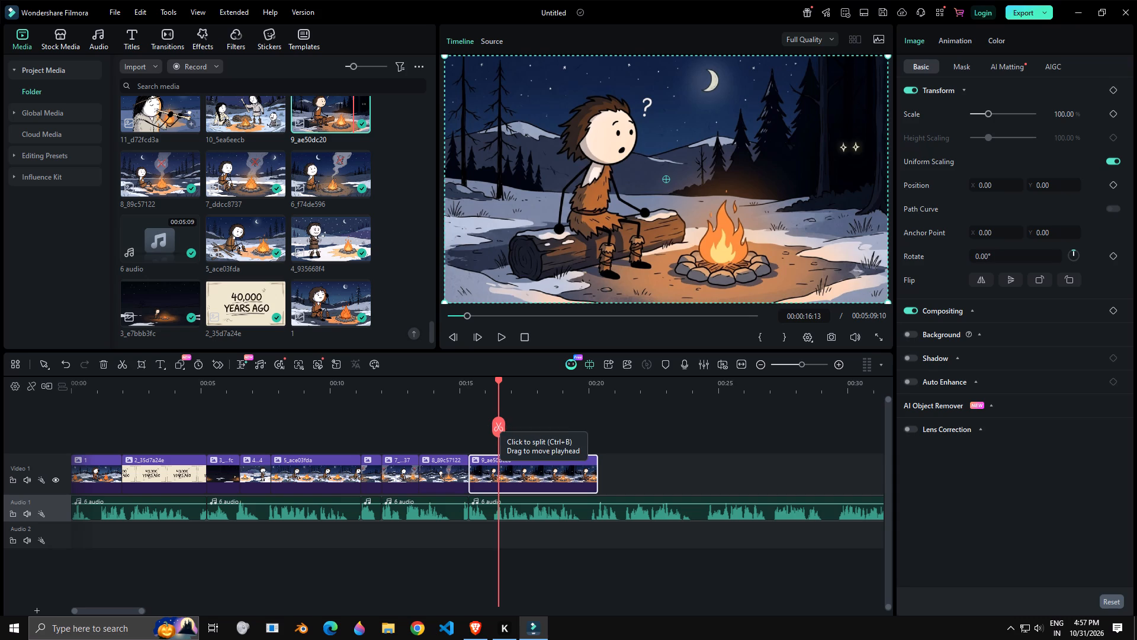
click(528, 476)
double_click(497, 429)
key(Delete)
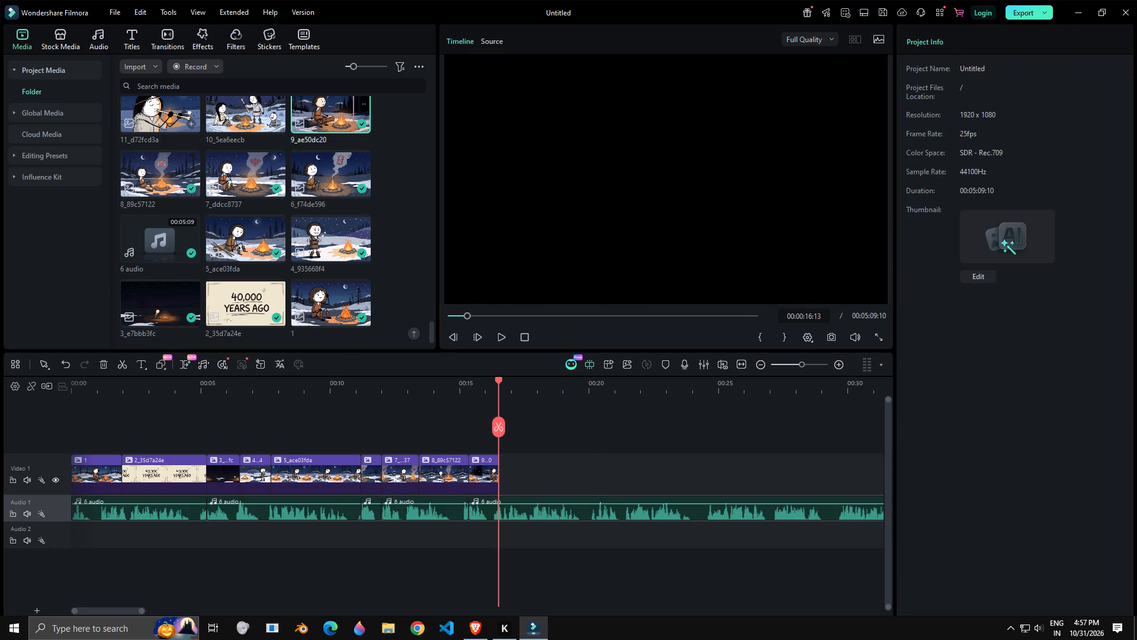
Place image 10_5ea6eecb on Video 1 directly after the trimmed 9_ae50dc20 clip.
drag(238, 111, 244, 113)
drag(265, 122, 516, 454)
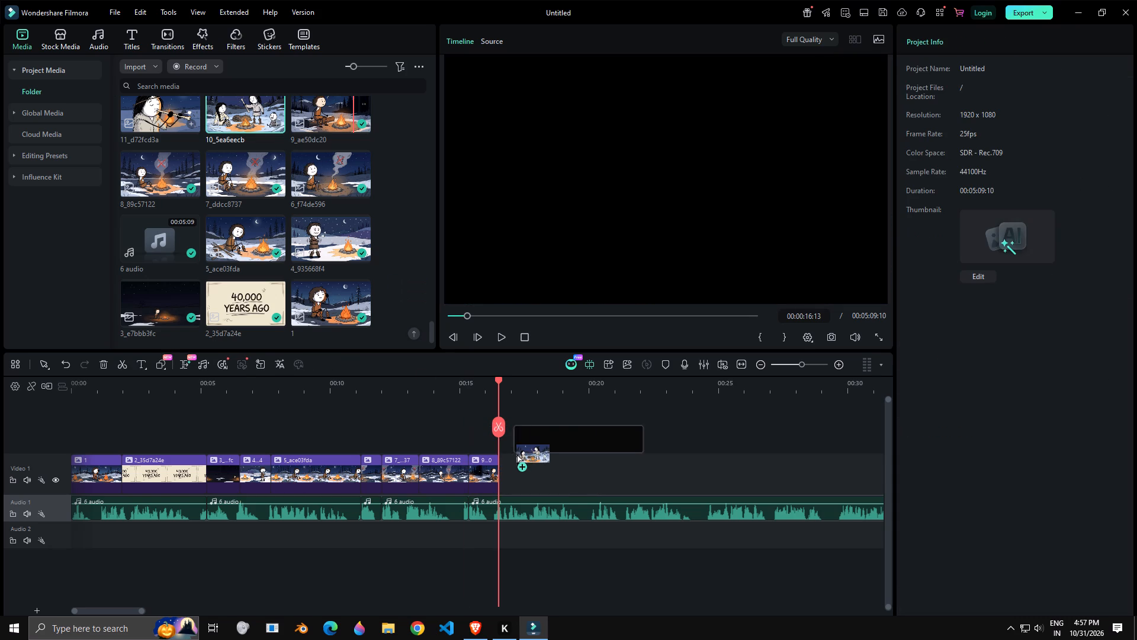
drag(516, 454, 496, 468)
click(496, 468)
Listen to the narration over the 10_5ea6eecb clip, pausing along the way to look for its cut point.
key(space)
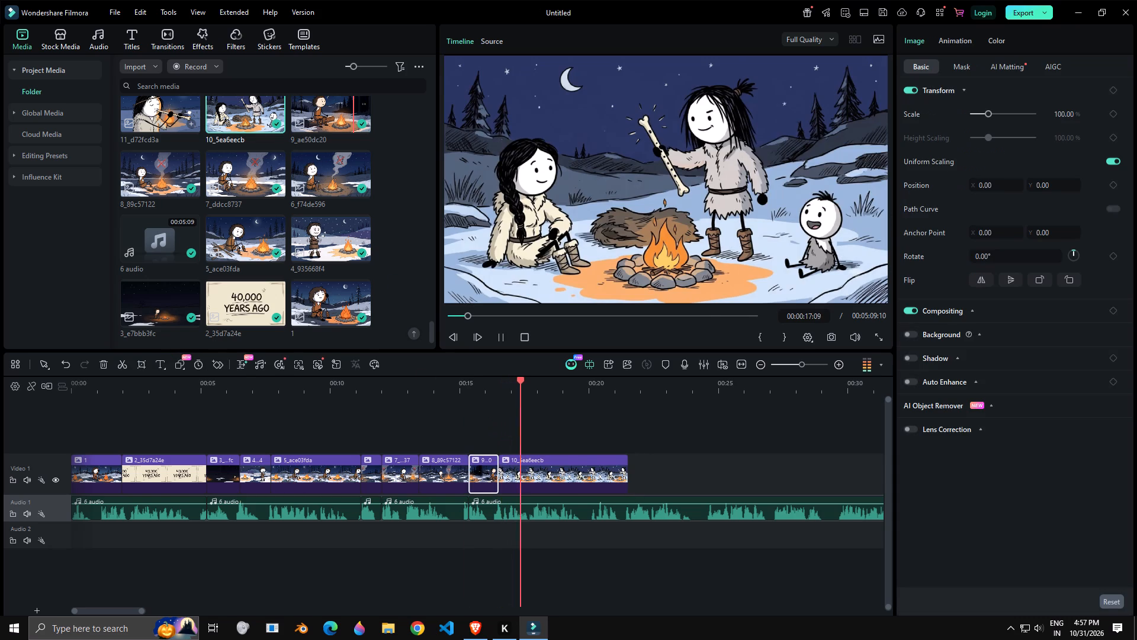
key(space)
key(space)
key(space)
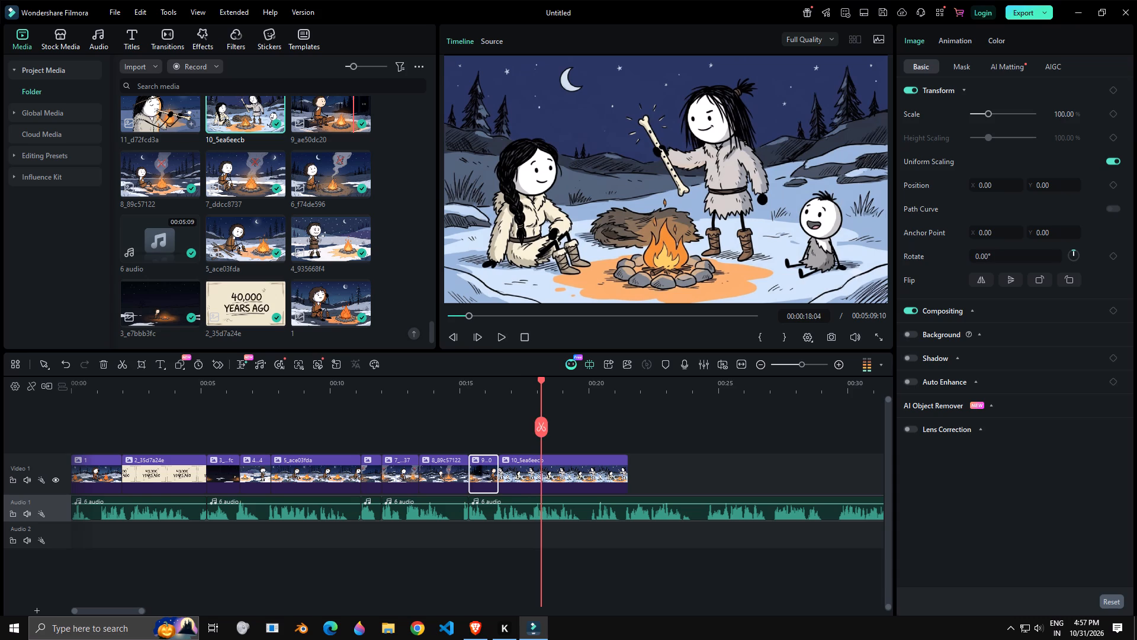
key(space)
key(space)
key(space)
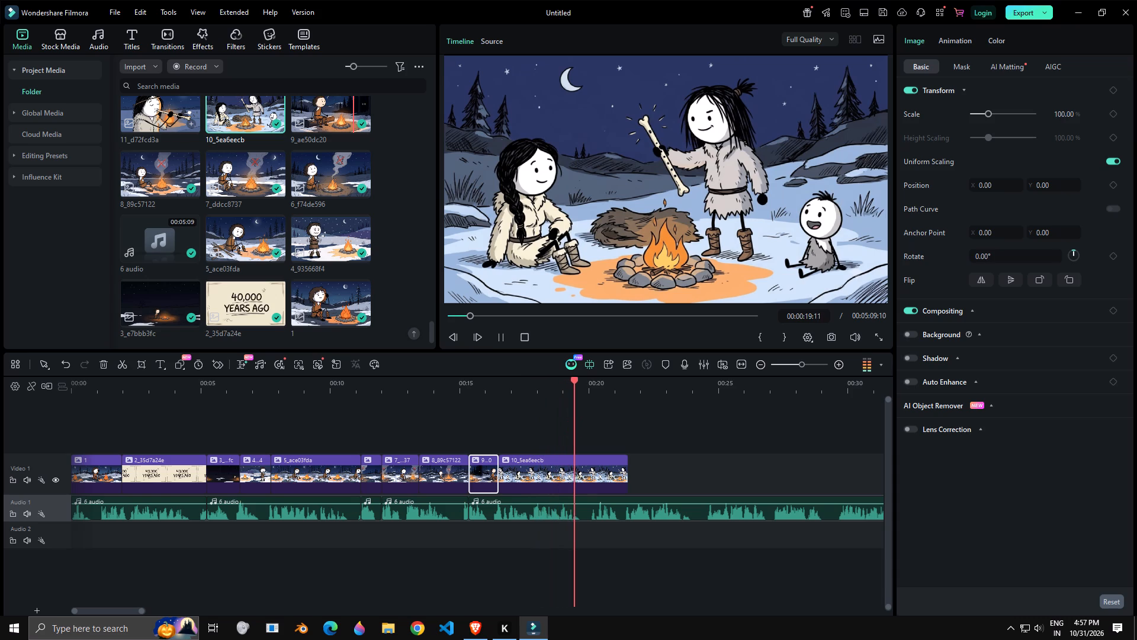
key(space)
key(space)
key(space)
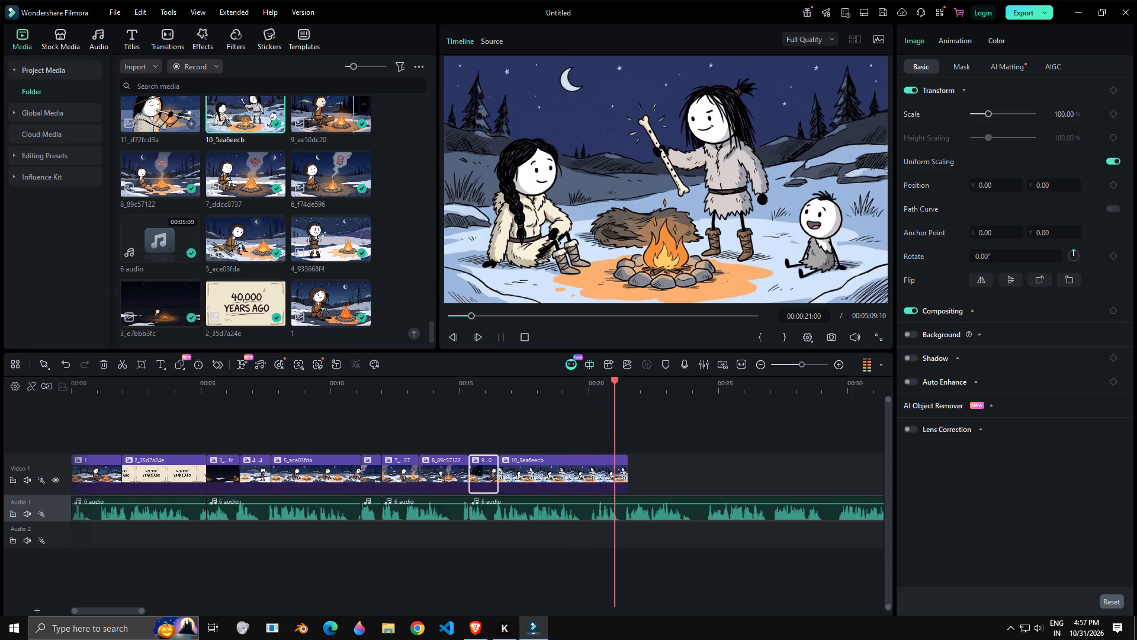
Replay the narration over the 10_5ea6eecb clip, split the clip at 00:00:20:05, and delete its remaining image part.
click(534, 385)
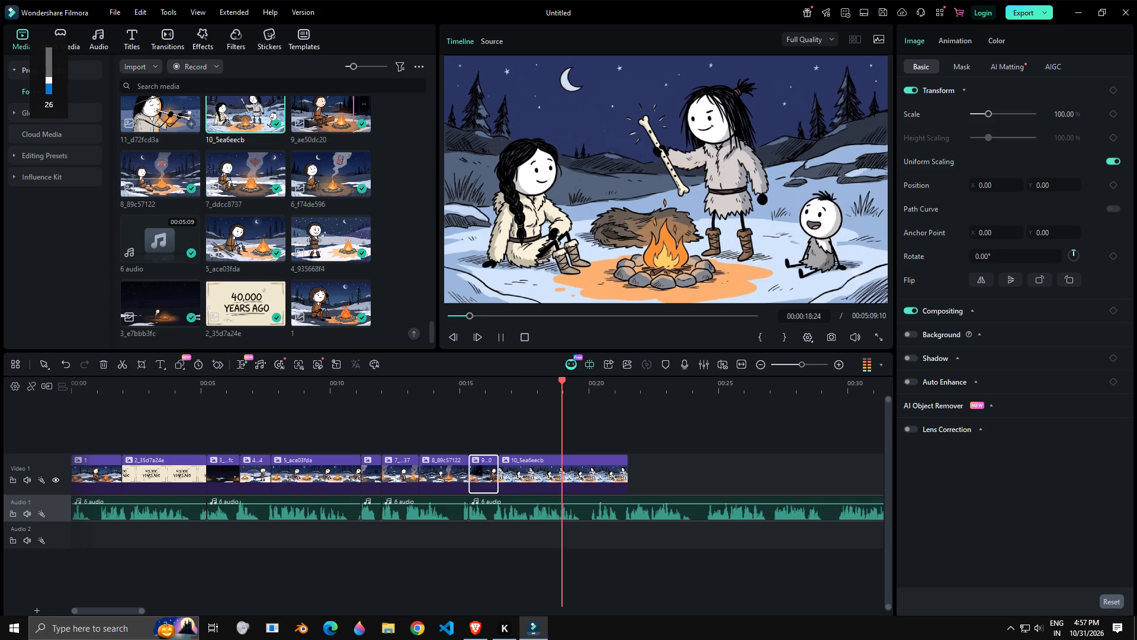
key(space)
key(space)
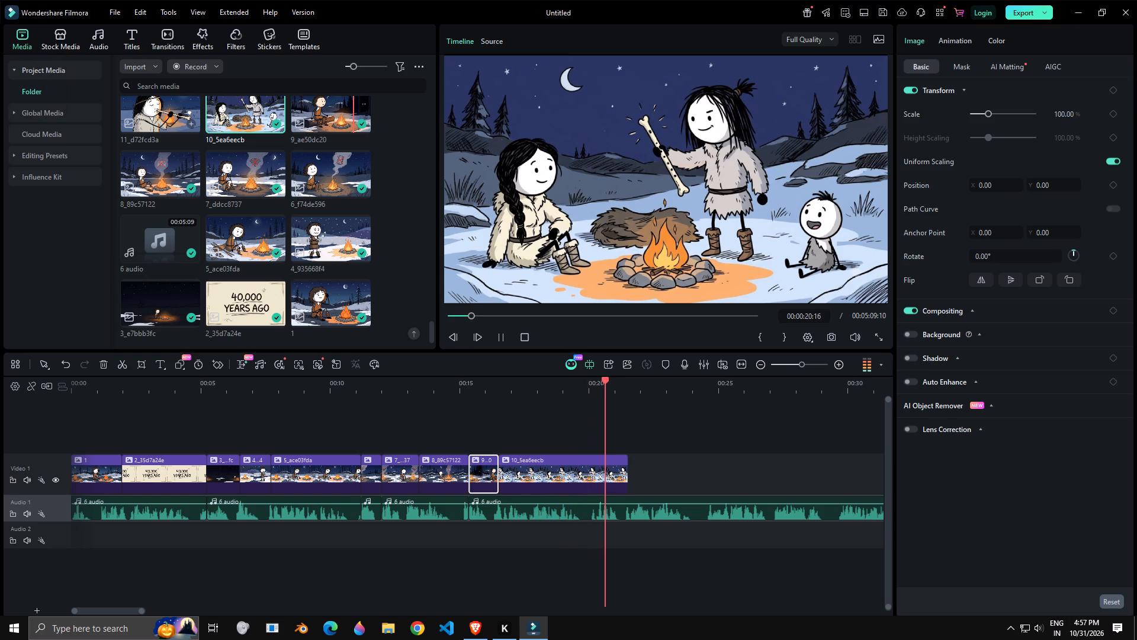
key(space)
click(583, 393)
key(space)
key(space)
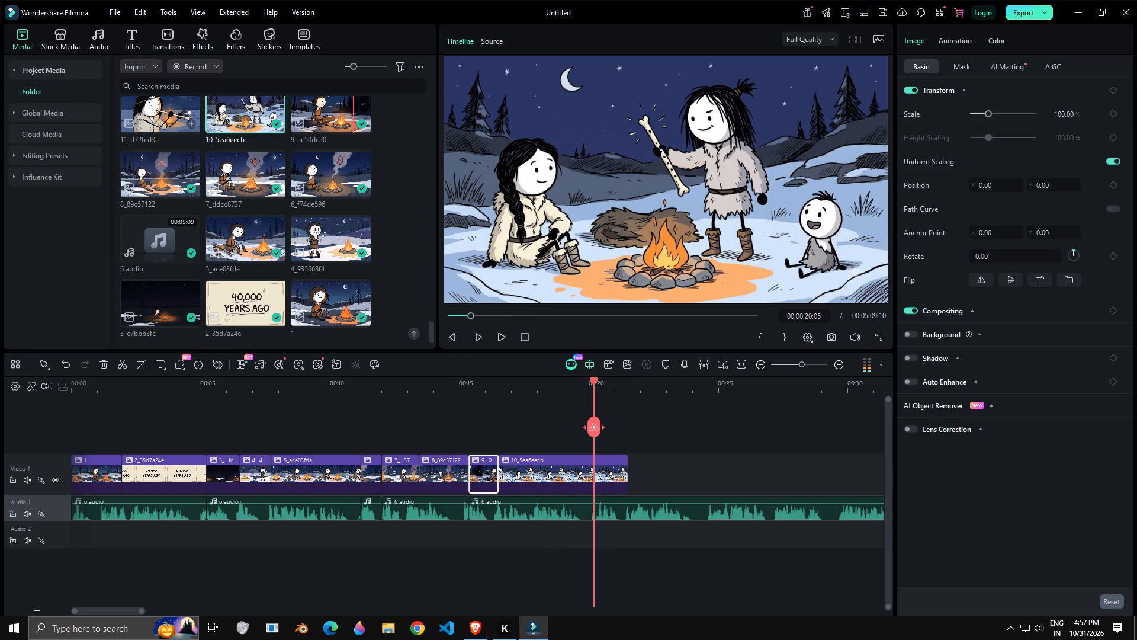
click(616, 476)
click(593, 430)
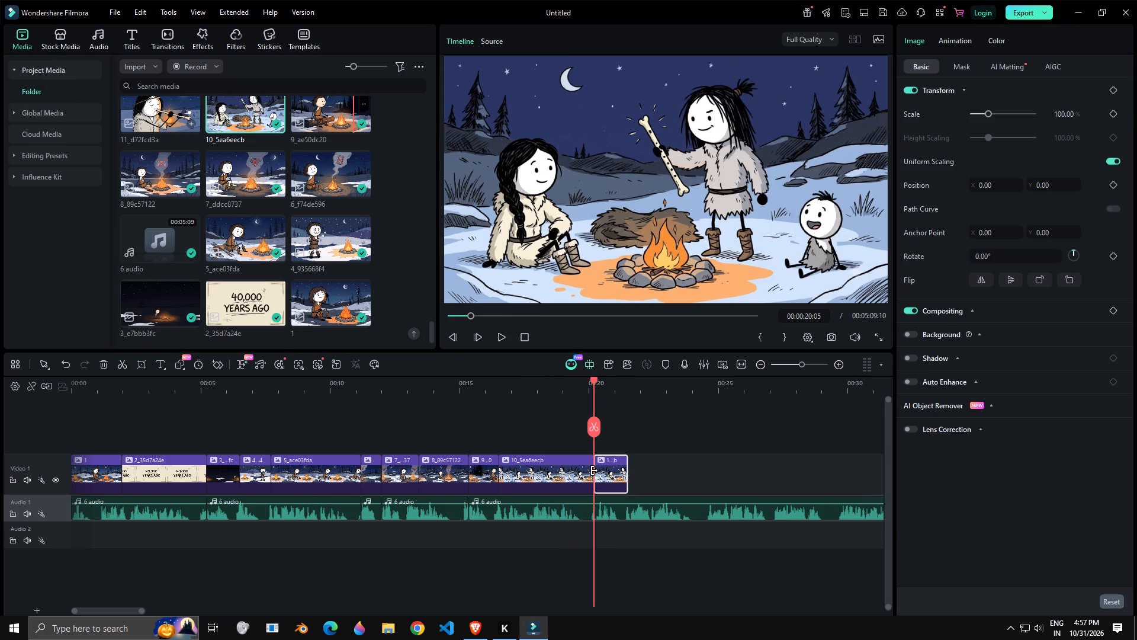
key(Delete)
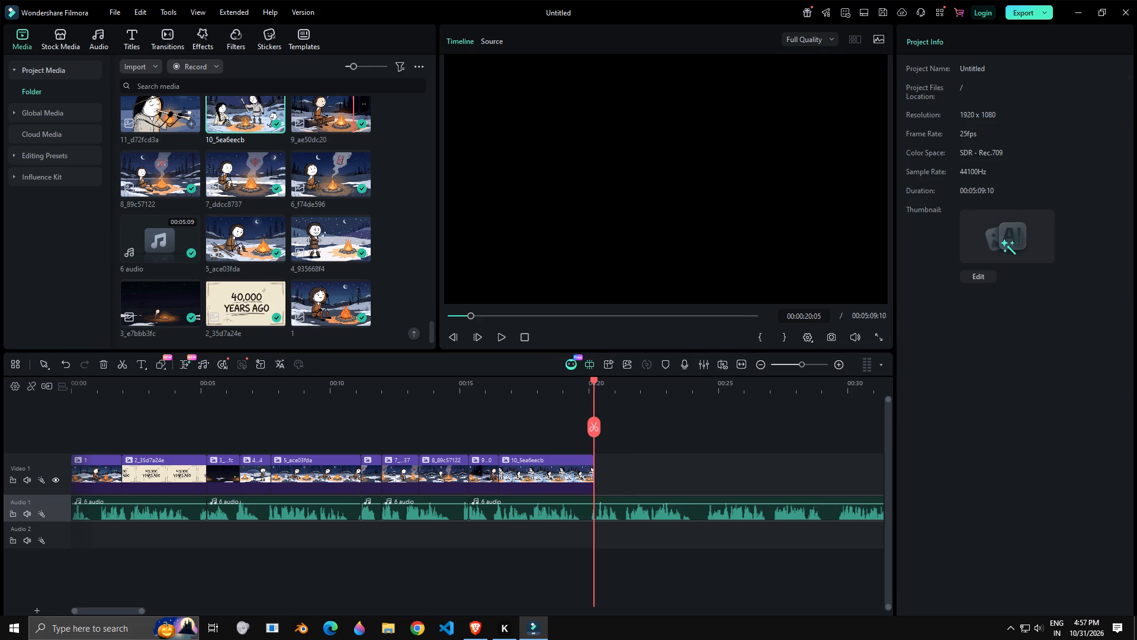
Place image 11_d72fcd3a on Video 1 directly after the trimmed 10_5ea6eecb clip.
drag(142, 121, 595, 474)
click(595, 474)
Listen to the narration over the 11_d72fcd3a clip for its cut point and bring the following numbered images into view.
key(space)
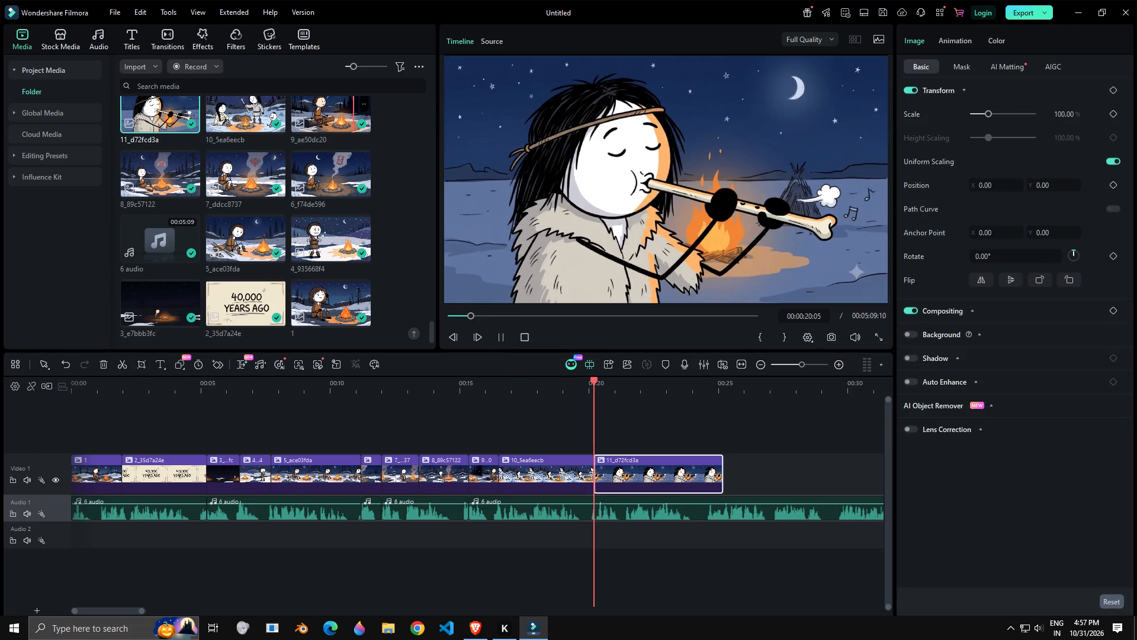
key(space)
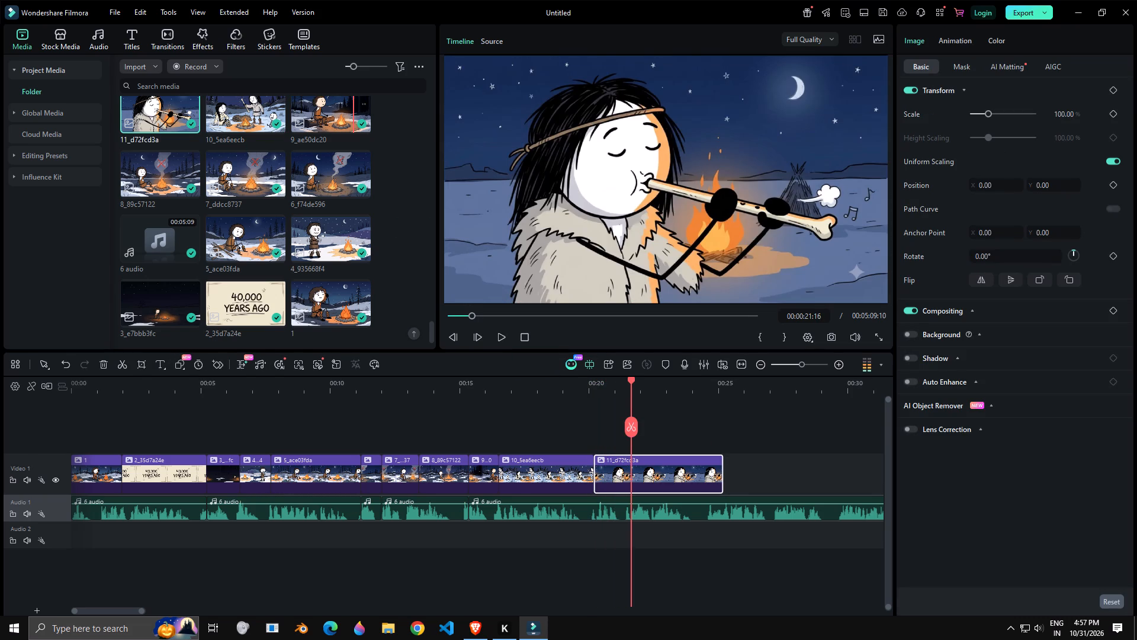
key(space)
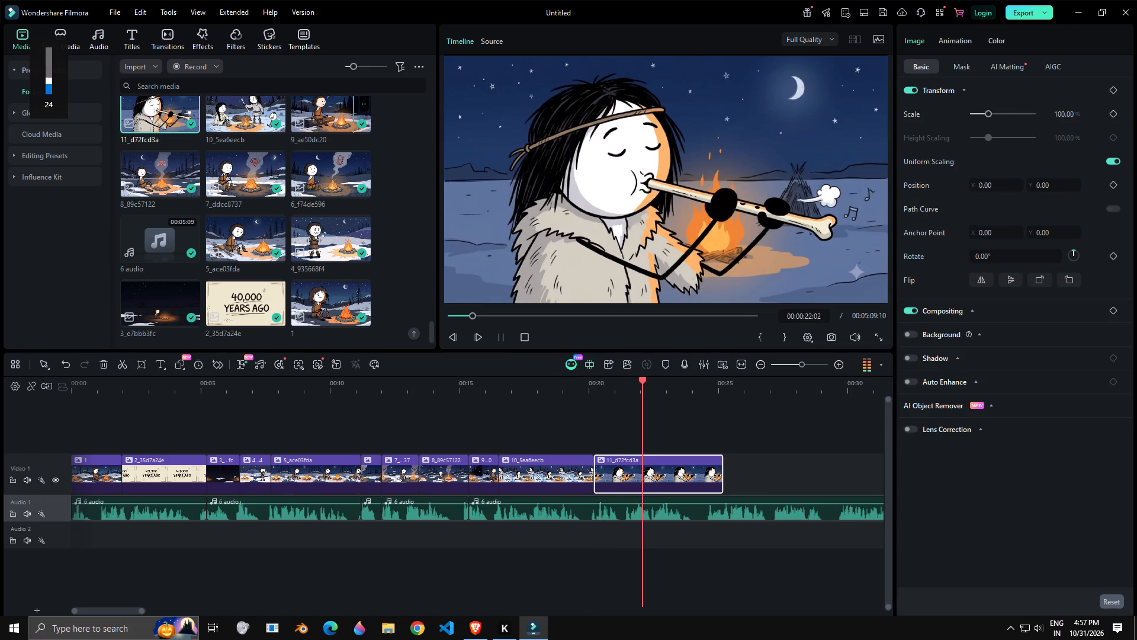
key(space)
click(430, 328)
drag(431, 326, 433, 318)
key(space)
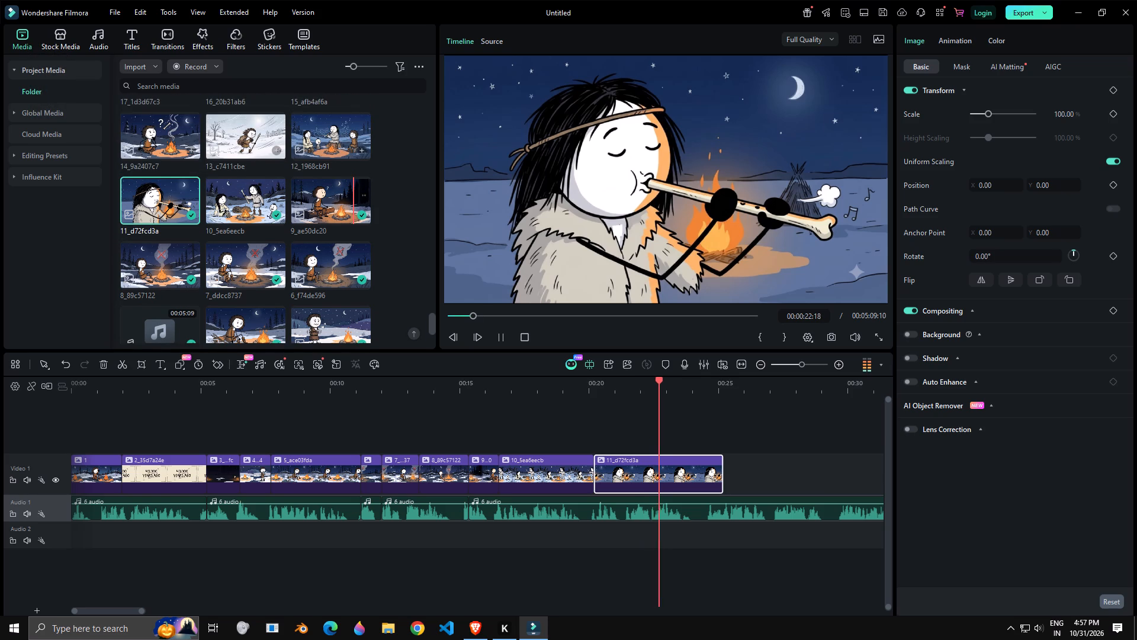
key(space)
click(642, 398)
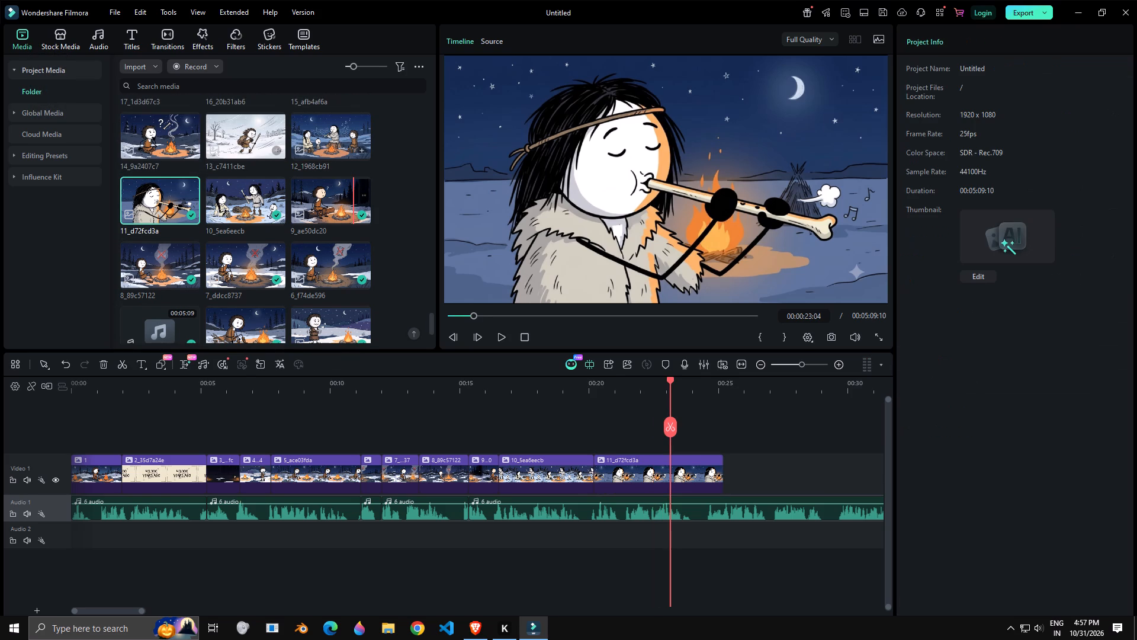
Replay the narration over the 11_d72fcd3a clip, split the clip at 00:00:22:03, and delete its remaining image part.
click(615, 385)
key(space)
key(space)
key(space)
key(space)
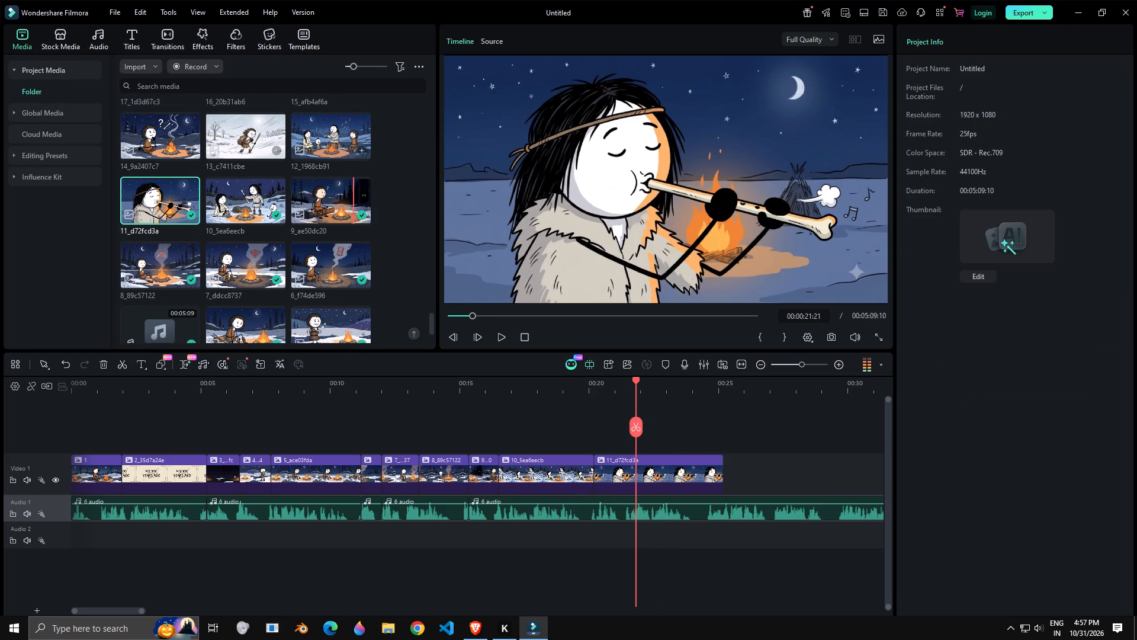
key(space)
key(space)
click(653, 474)
click(638, 422)
key(Delete)
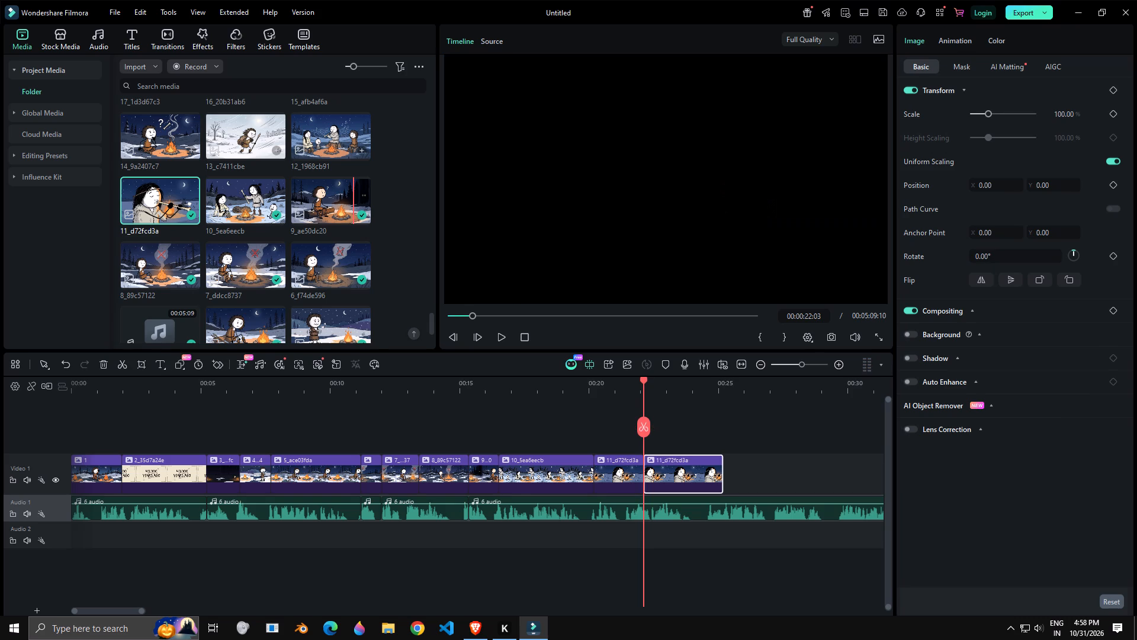
Place image 12_1968cb91 on Video 1 directly after the trimmed 11_d72fcd3a clip.
drag(326, 148, 645, 478)
click(645, 478)
Play the narration over the 12_1968cb91 clip, split the clip at 00:00:24:22, and delete its remaining image part.
key(space)
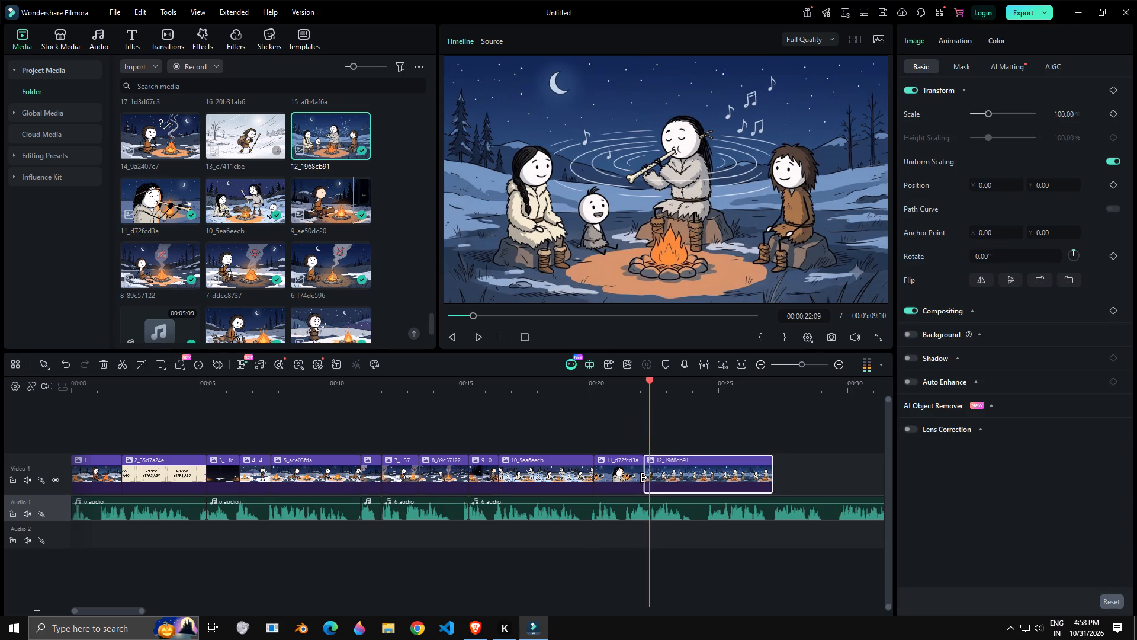
key(space)
key(space)
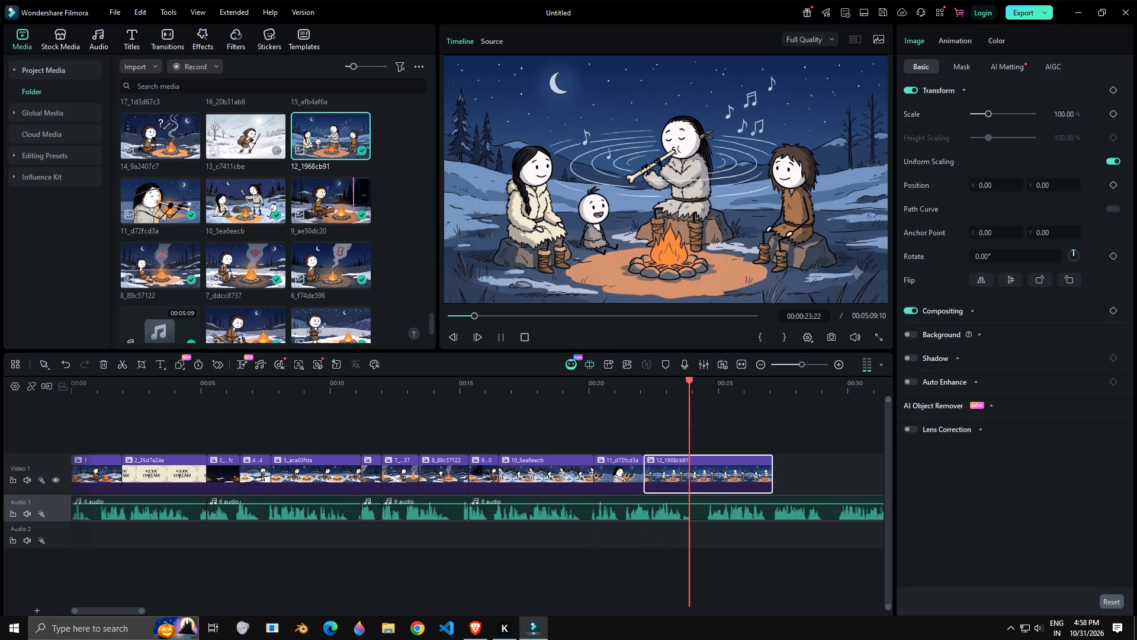
key(space)
key(space)
key(space)
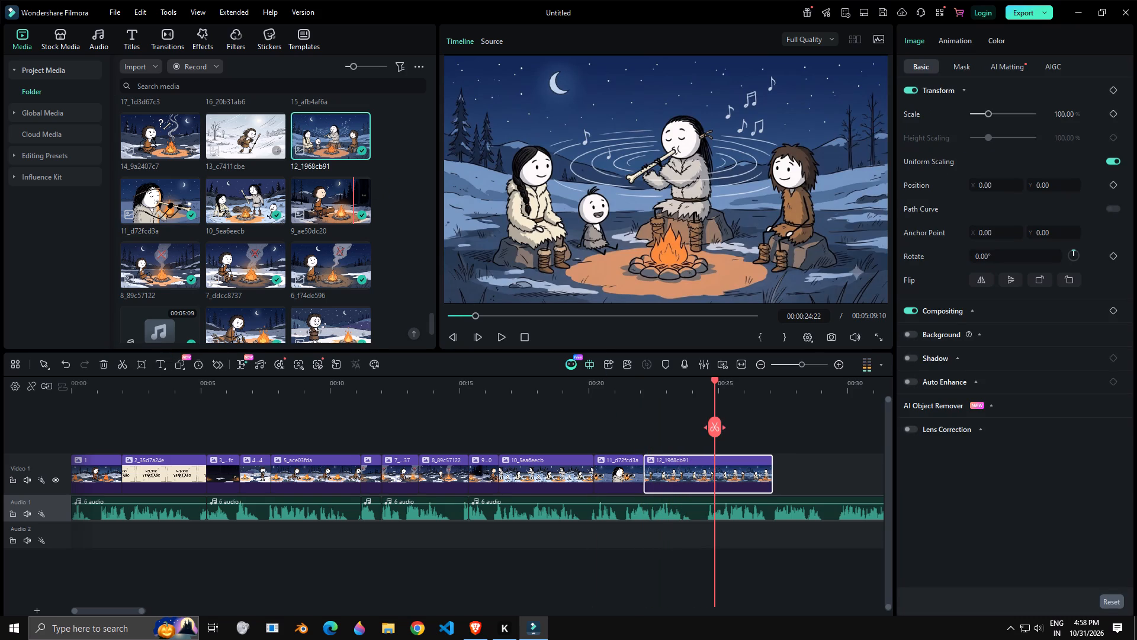
double_click(712, 422)
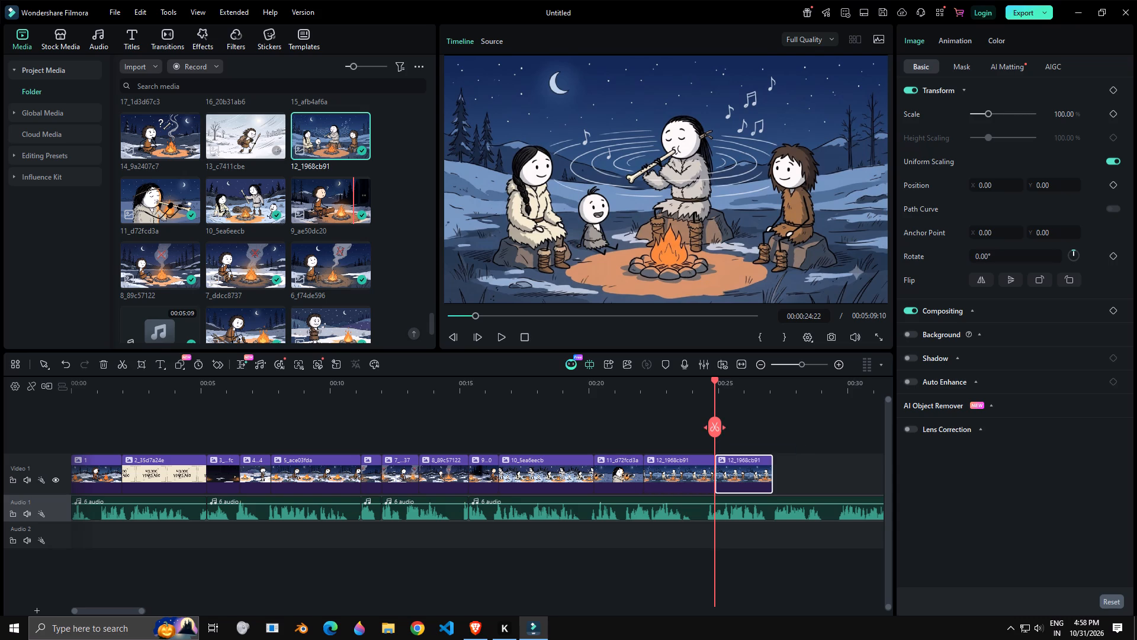
key(Delete)
Place image 13_c7411cbe on Video 1 directly after the trimmed 12_1968cb91 clip.
drag(255, 142, 300, 160)
drag(564, 274, 717, 512)
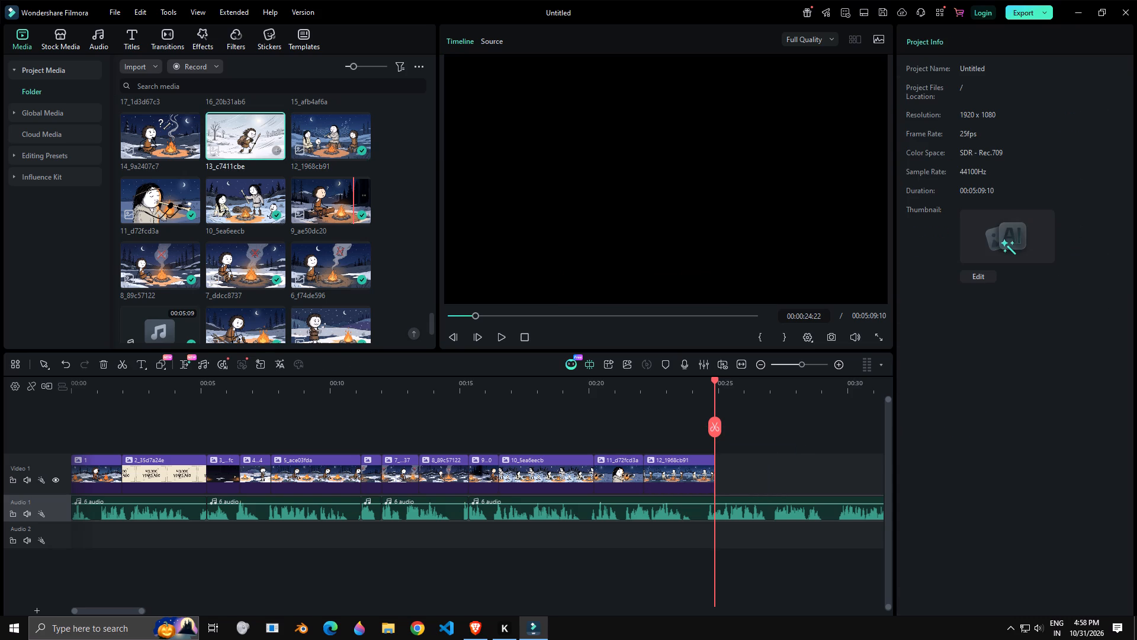
drag(238, 137, 245, 147)
drag(333, 238, 608, 444)
click(424, 207)
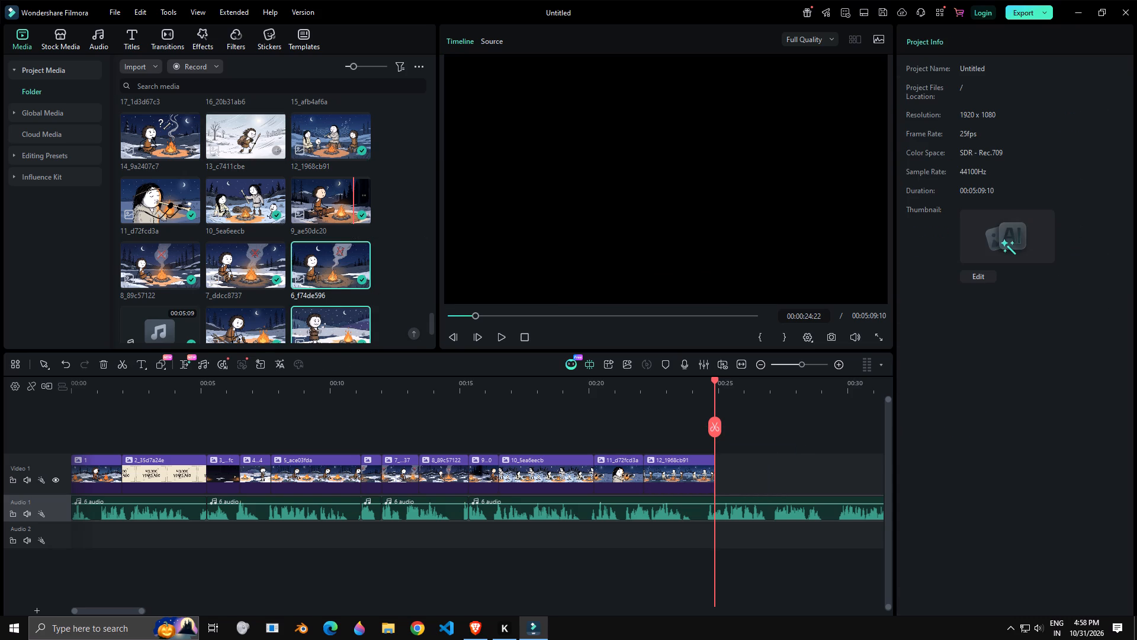
click(211, 139)
drag(230, 135, 720, 488)
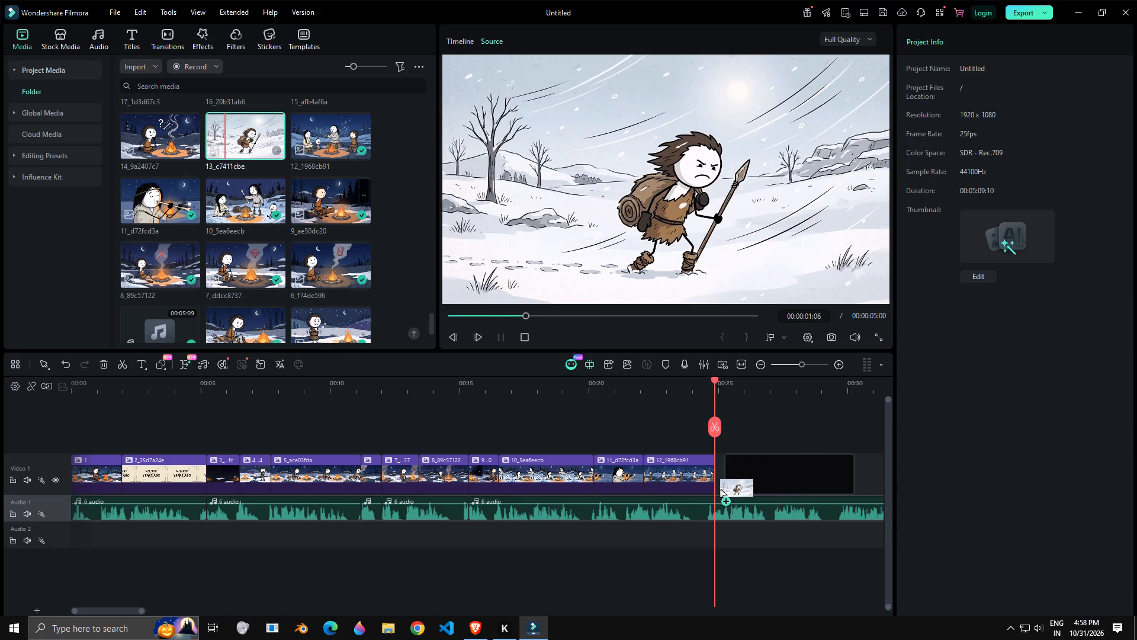
drag(720, 488, 718, 488)
Play and replay the narration over the 13_c7411cbe clip, split the clip at 00:00:27:07, and delete its remaining image part.
key(space)
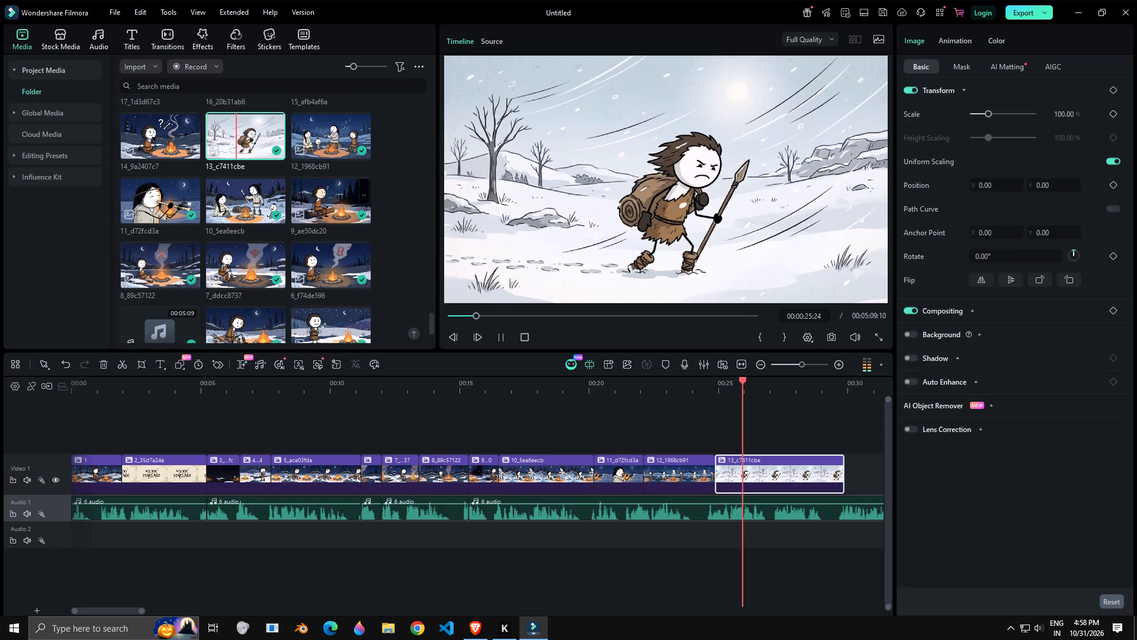
key(space)
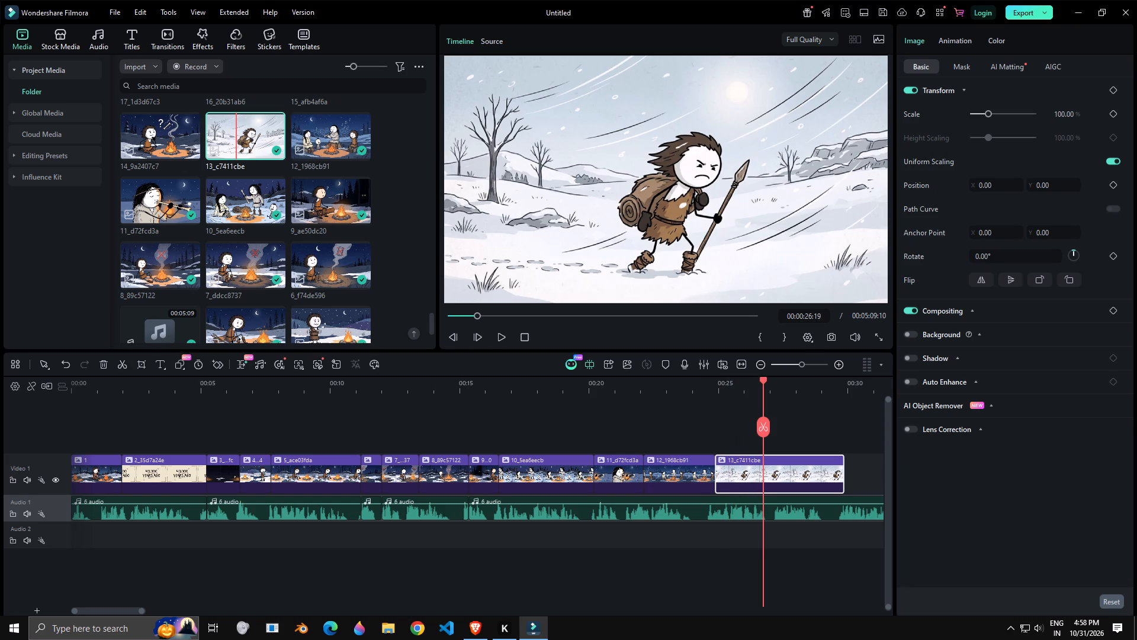
key(space)
key(space)
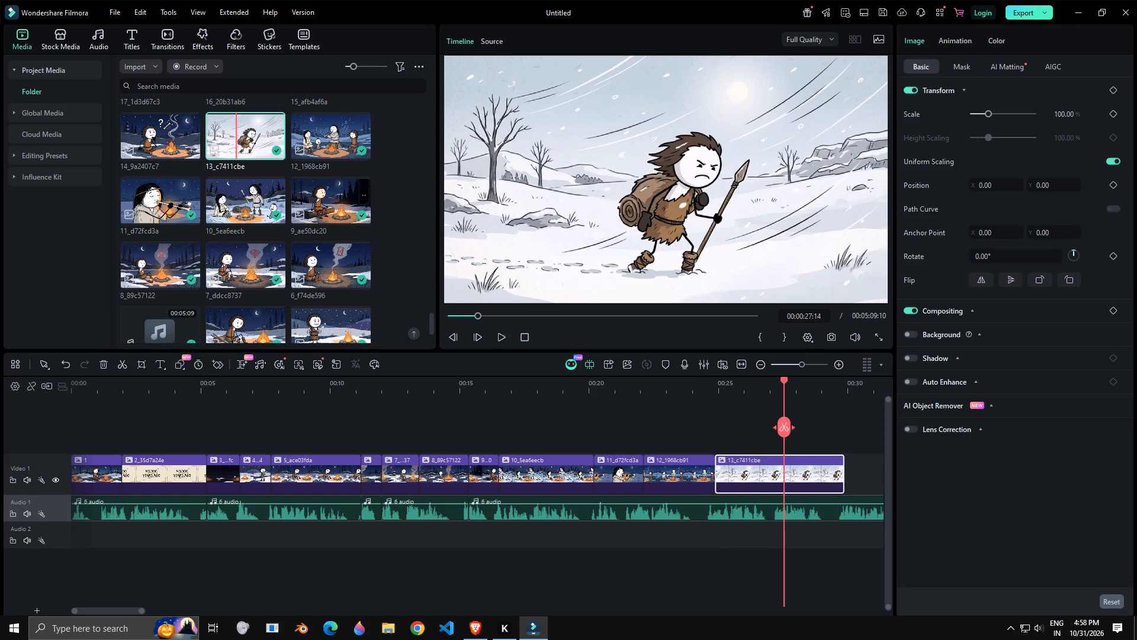
click(754, 391)
key(space)
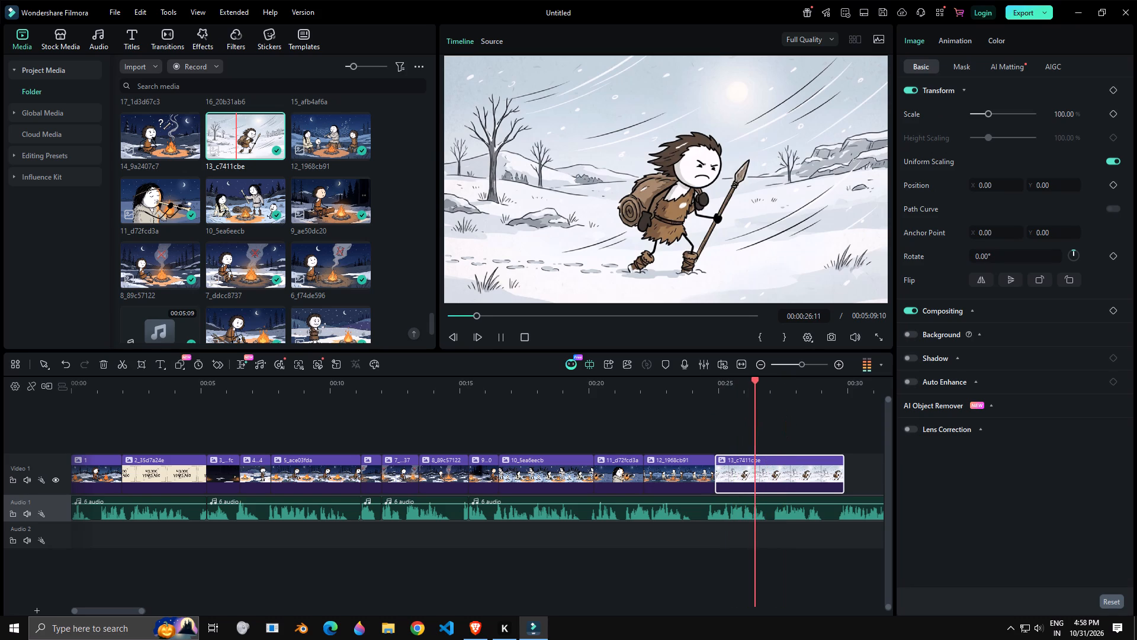
key(space)
key(space)
key(space)
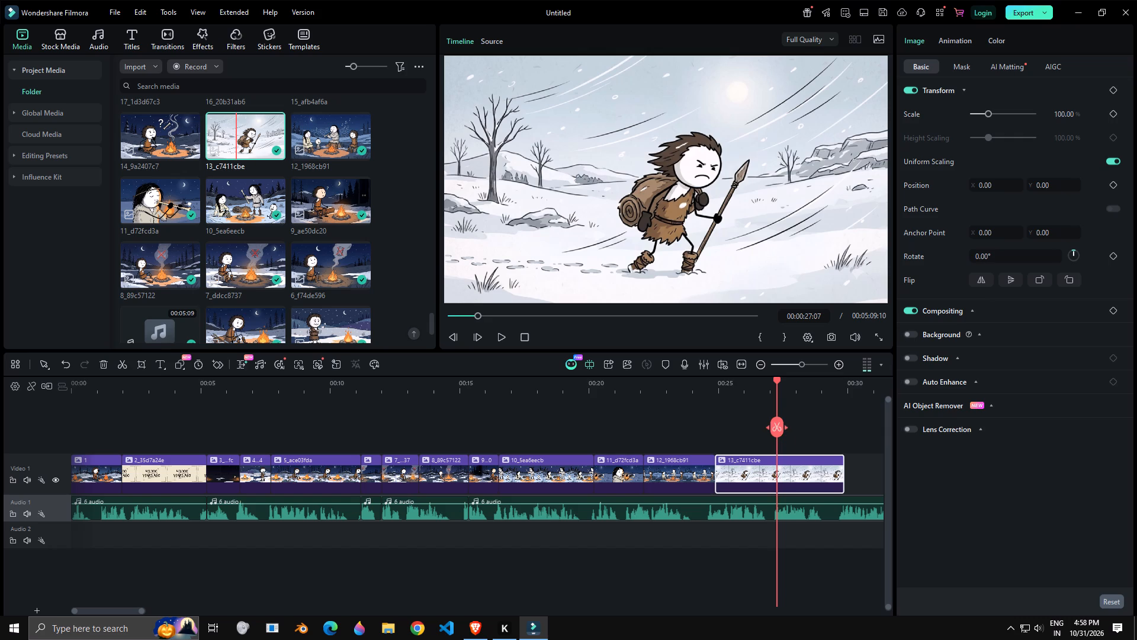
click(777, 422)
key(Delete)
Place image 14_9a2407c7 on Video 1 directly after the trimmed 13_c7411cbe clip.
drag(159, 158, 533, 327)
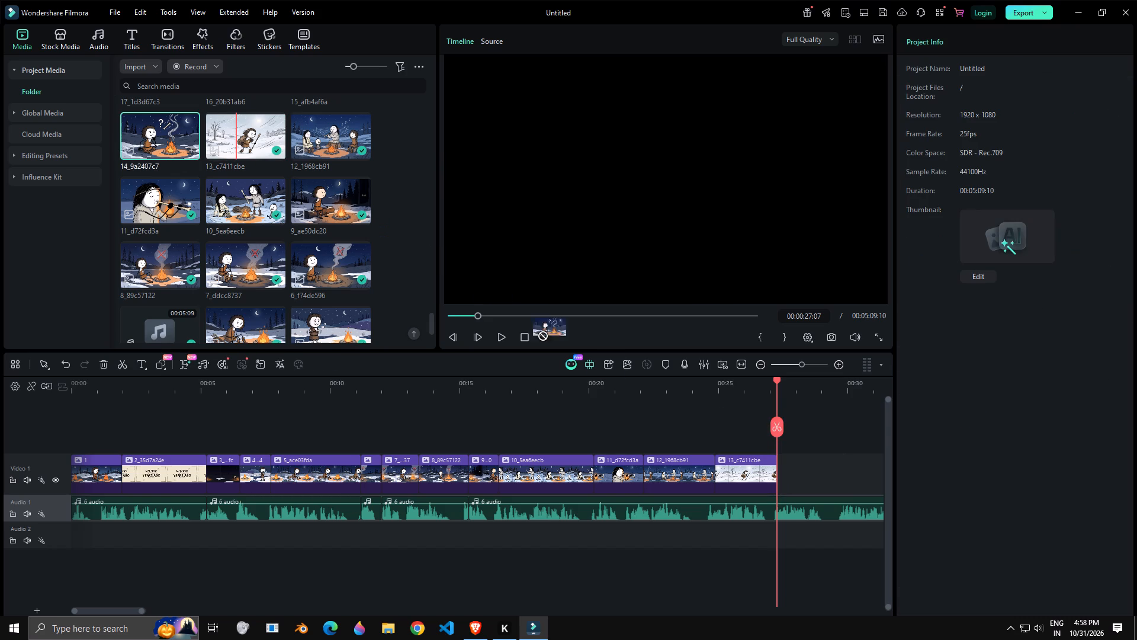
drag(533, 327, 781, 472)
click(781, 472)
Listen to the narration over the 14_9a2407c7 clip up to 00:00:29:19 for its cut point.
key(space)
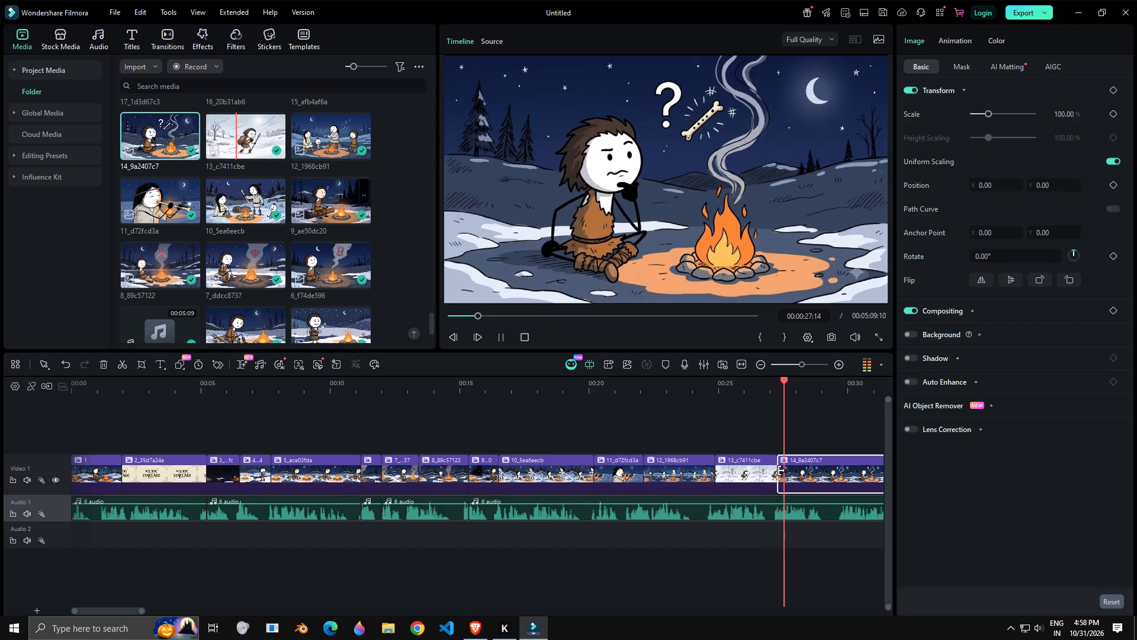
key(space)
drag(118, 610, 140, 614)
key(space)
key(space)
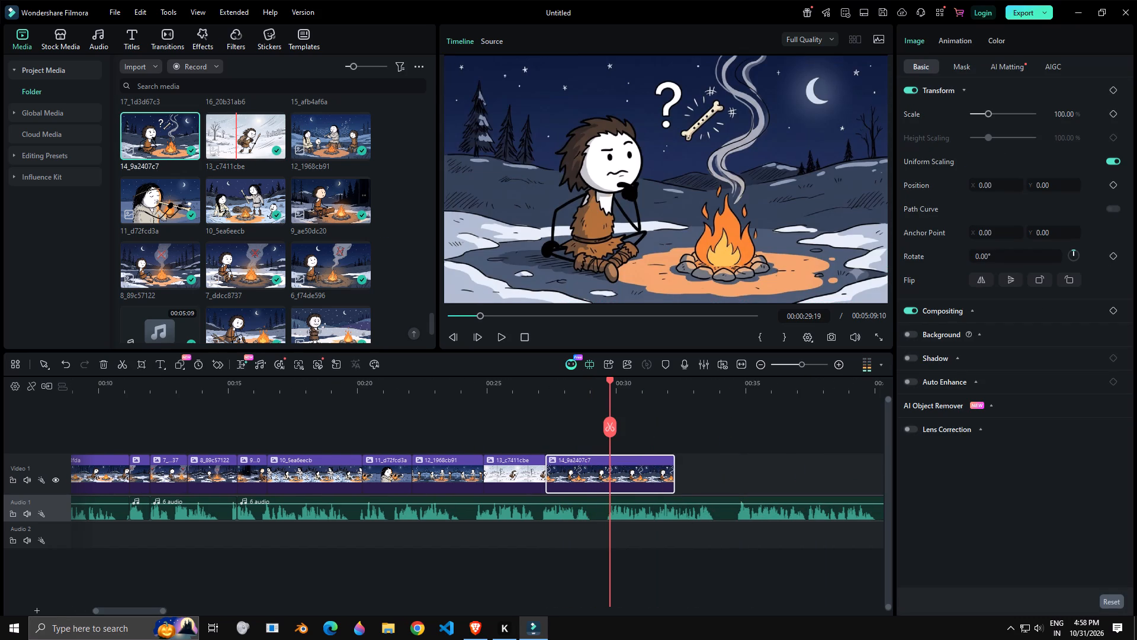
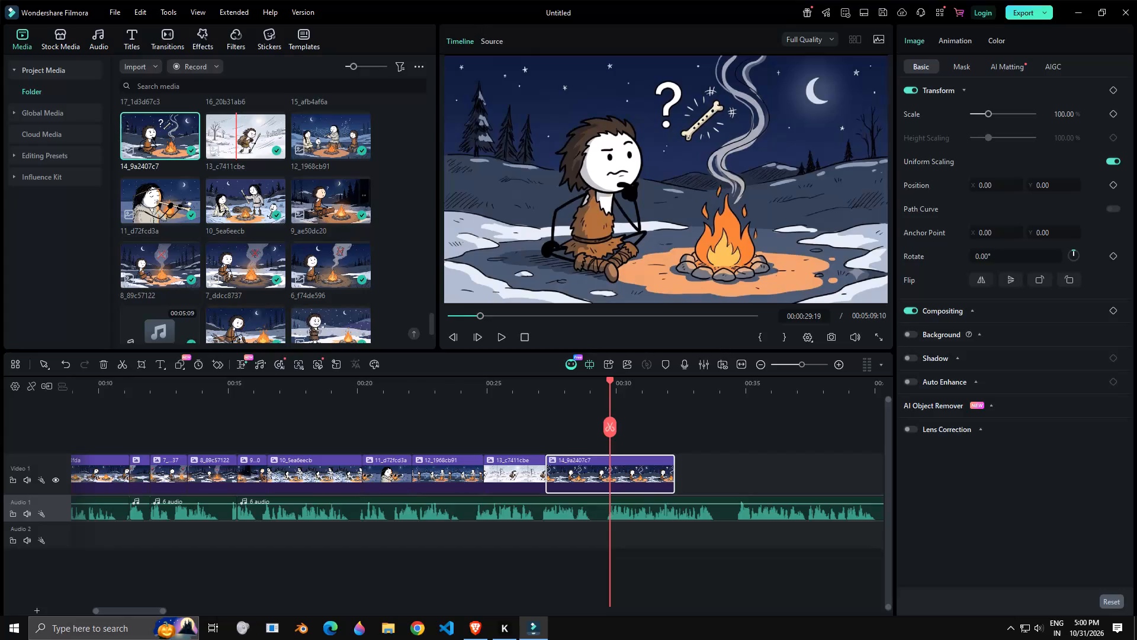
Replay the narration over the 14_9a2407c7 clip, split the clip at 00:00:29:20, and delete its remaining image part.
key(space)
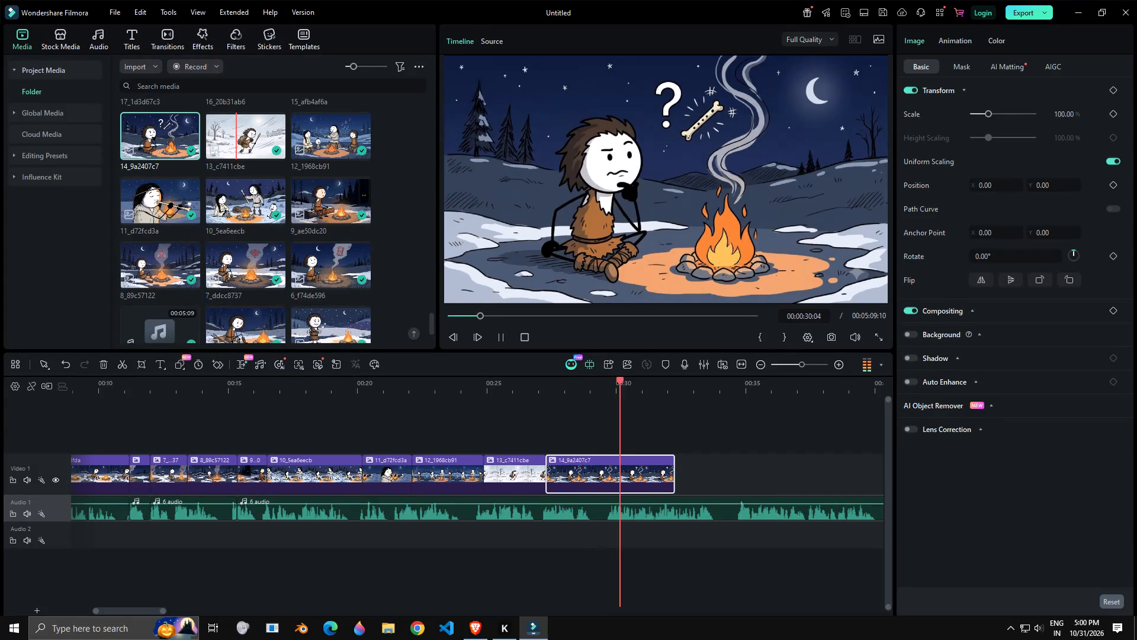
key(space)
click(582, 390)
key(space)
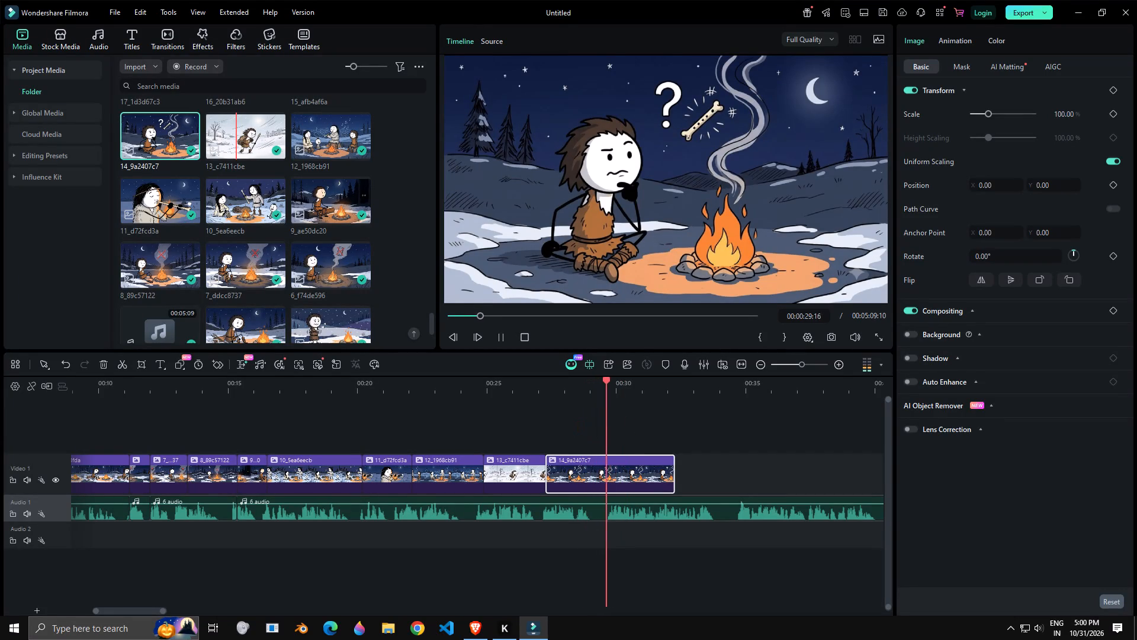
key(space)
click(563, 391)
key(space)
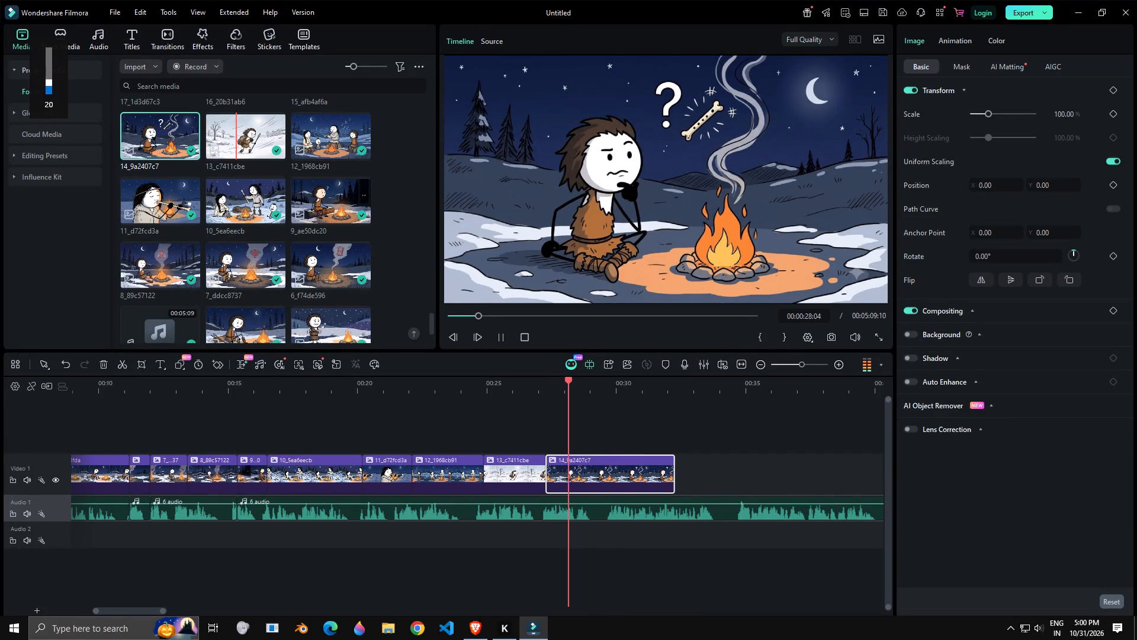
key(space)
key(space)
key(space)
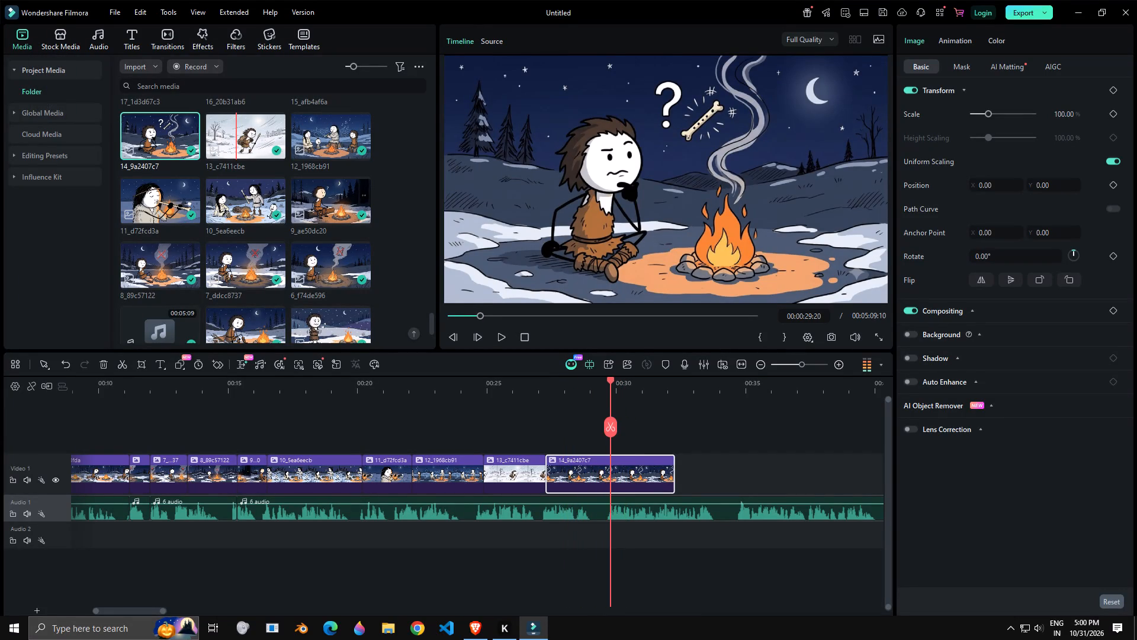
click(612, 429)
key(Delete)
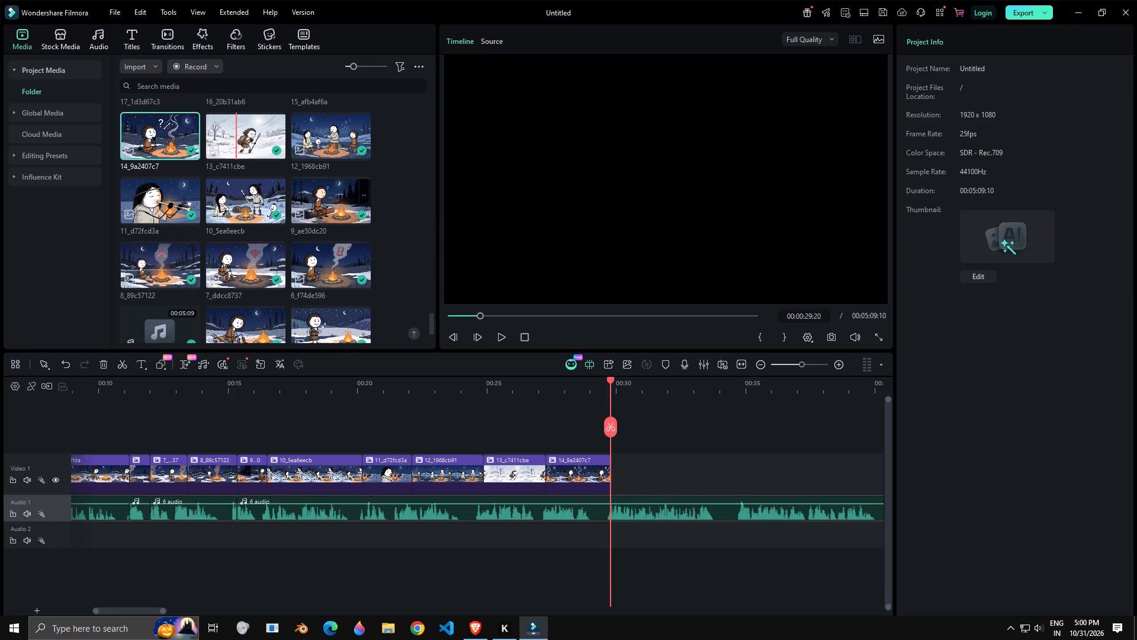
Place image 15_afb4af6a on Video 1 directly after the trimmed 14_9a2407c7 clip and play the narration over it.
drag(431, 318, 432, 309)
drag(314, 156, 316, 160)
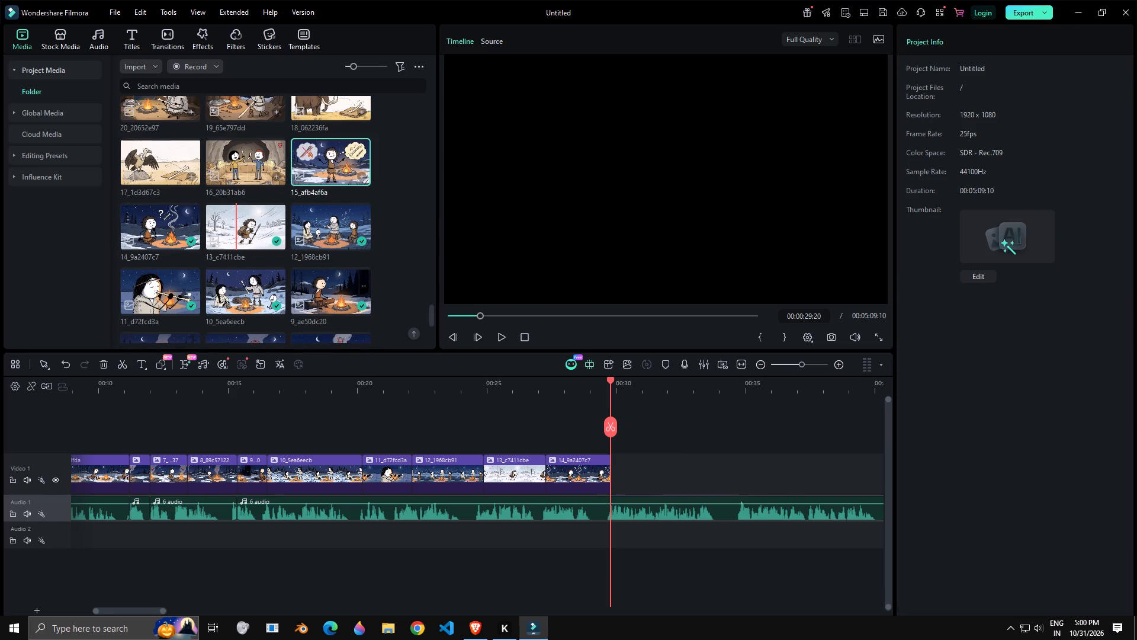
drag(316, 160, 356, 191)
drag(366, 200, 512, 435)
drag(512, 429, 509, 420)
click(399, 183)
click(317, 160)
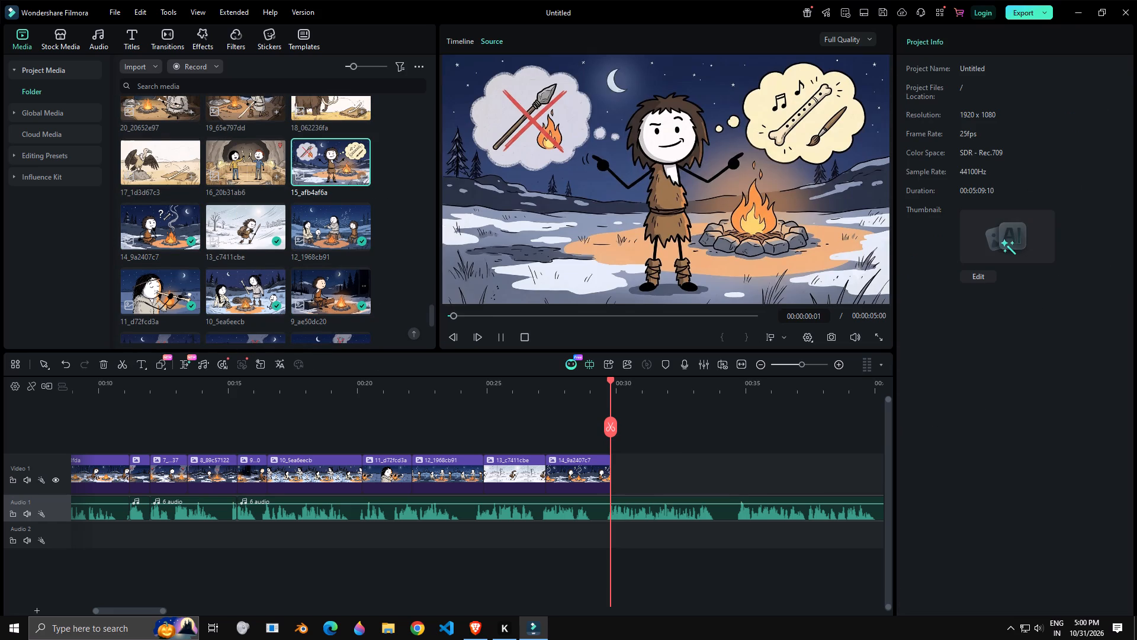
drag(320, 160, 608, 489)
key(space)
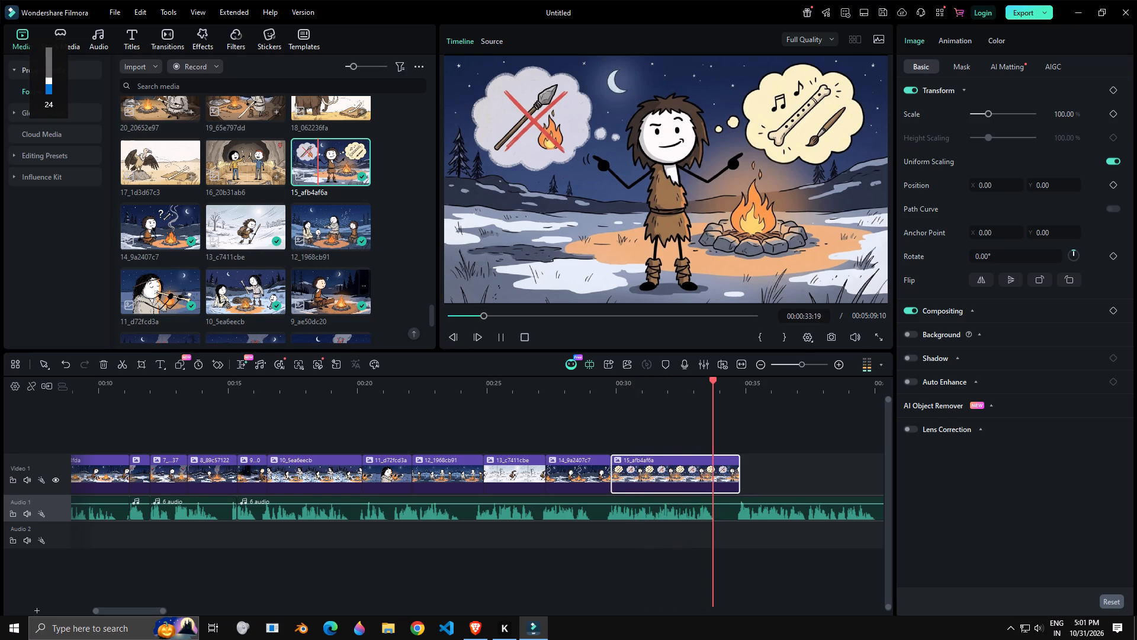
key(space)
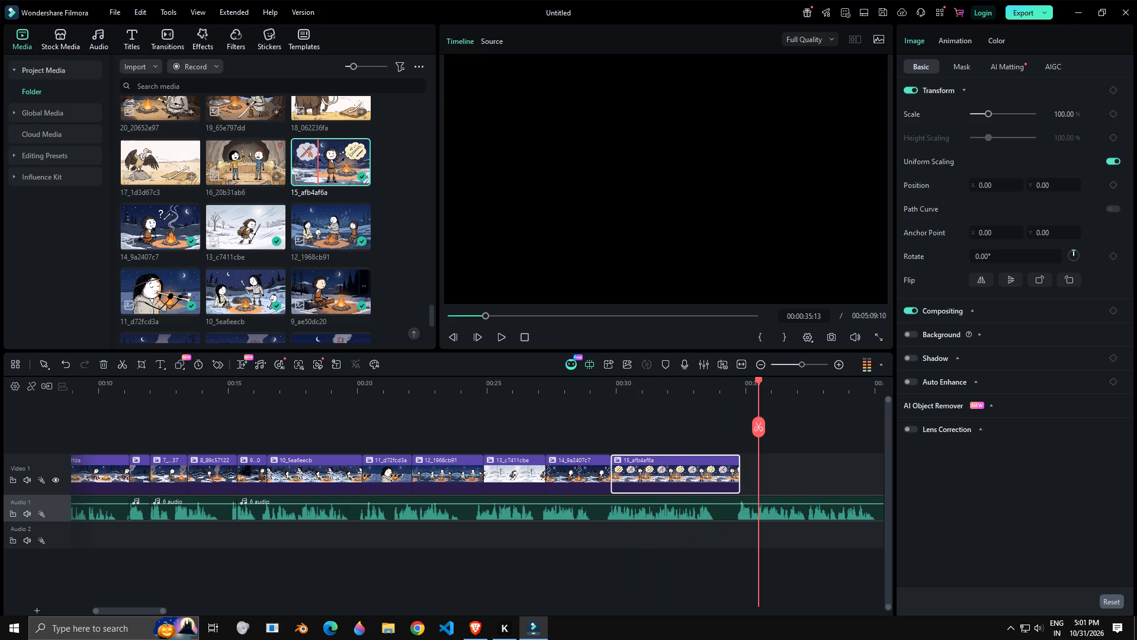
Place image 16_20b31ab6 on Video 1 directly after the 15_afb4af6a clip and play the narration over it to its end.
drag(229, 160, 378, 251)
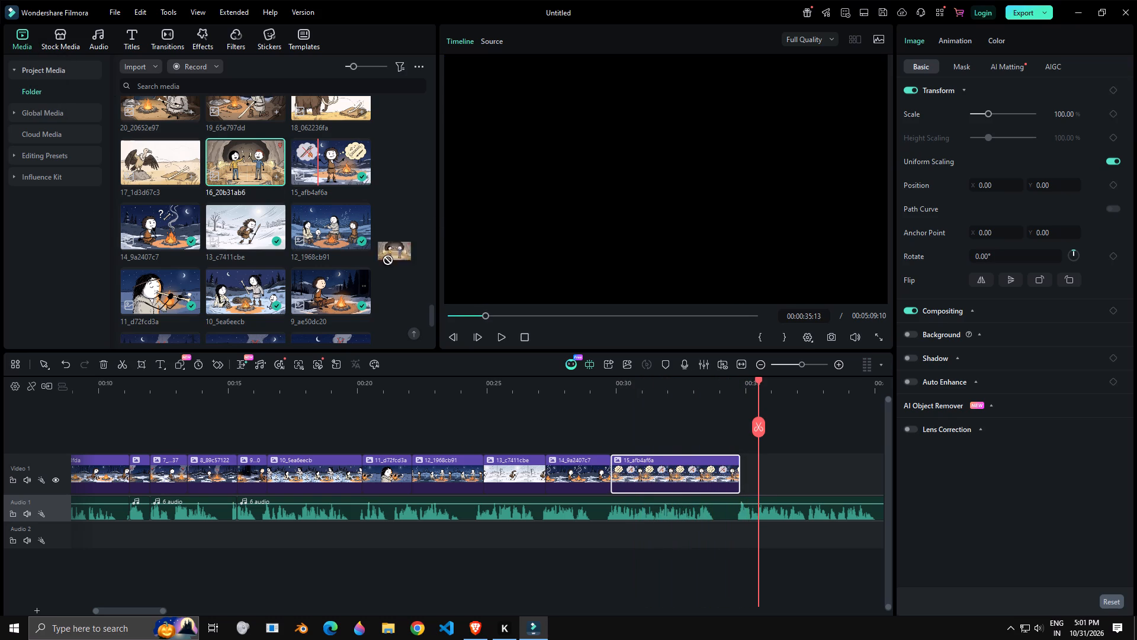
drag(378, 251, 740, 468)
click(740, 468)
key(space)
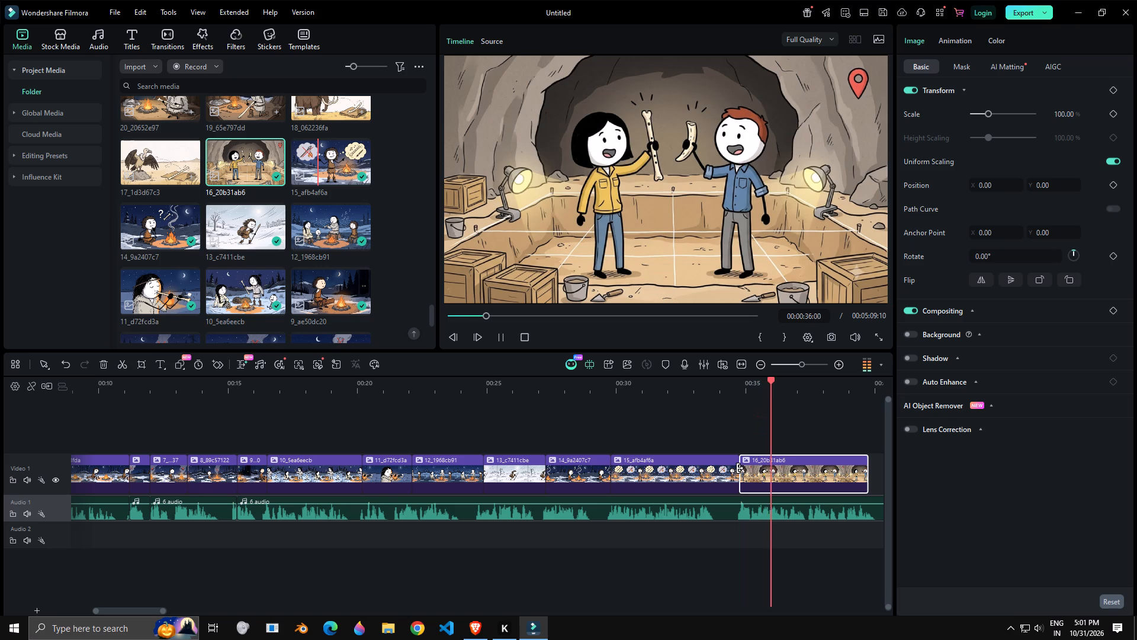
key(space)
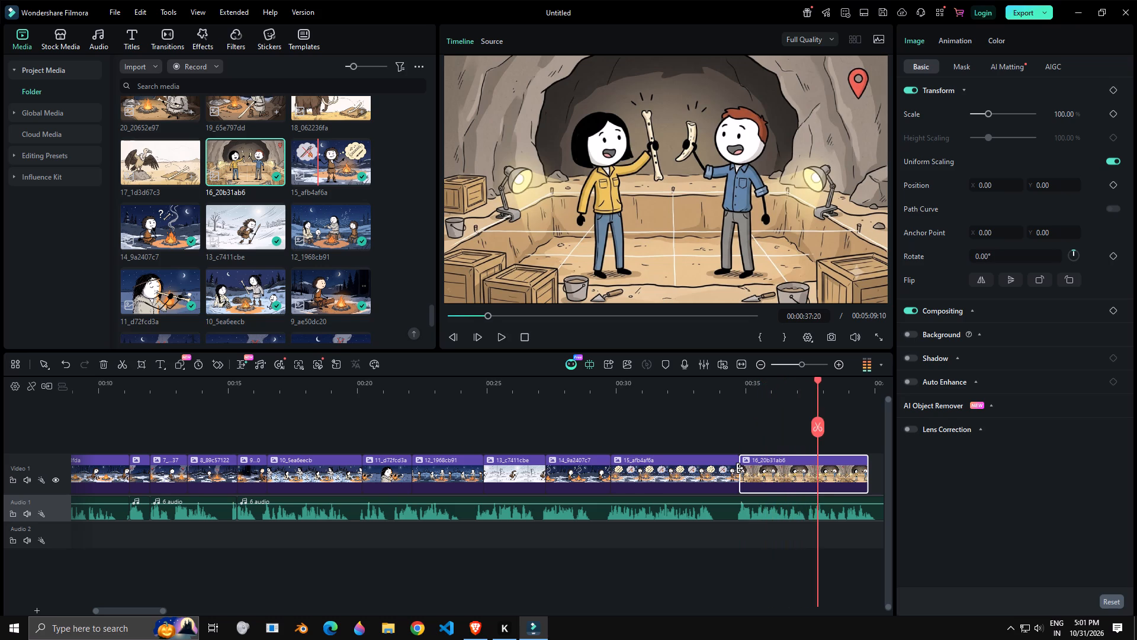
key(space)
key(space)
key(space)
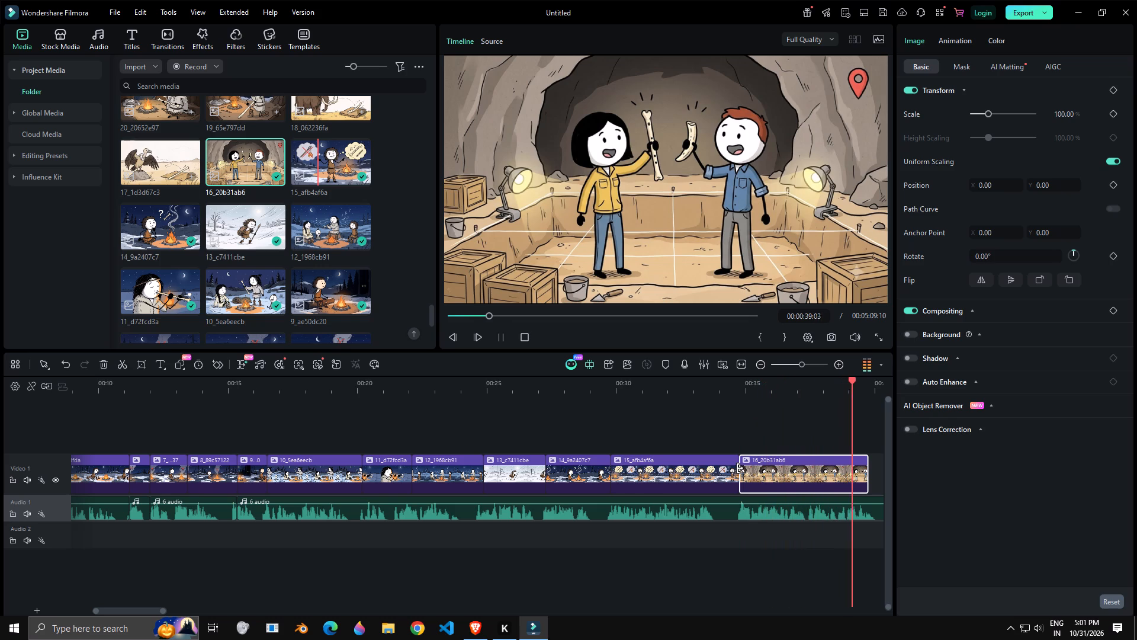
key(space)
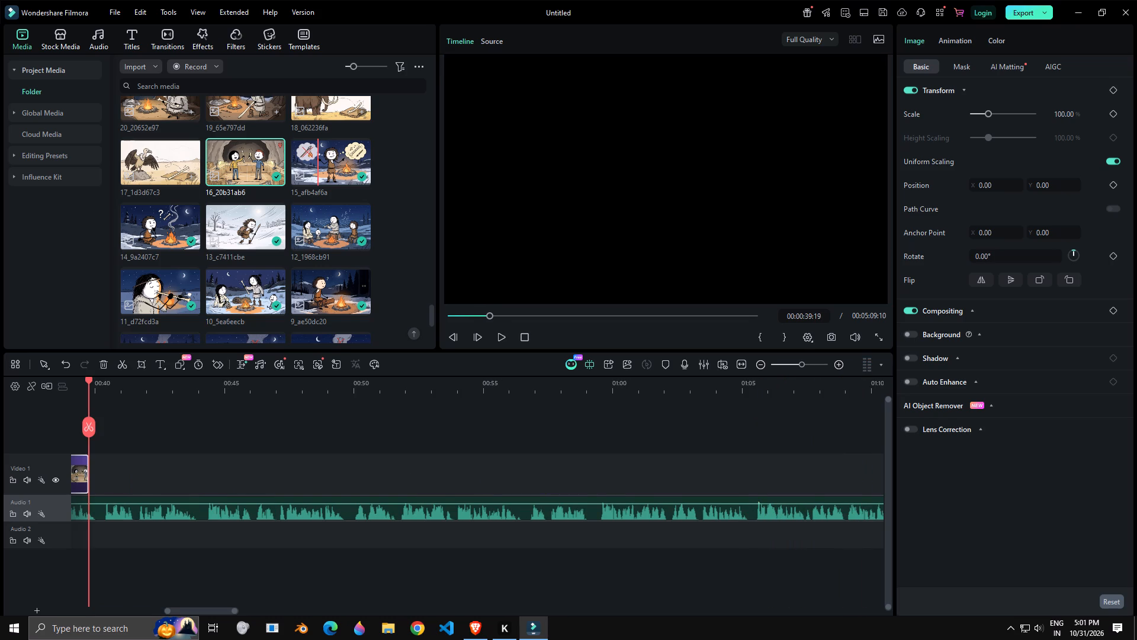
Place image 17_1d3d67c3 on Video 1 at the start of the following narration phrase, leaving a short gap after the 16_20b31ab6 clip.
drag(156, 164, 765, 467)
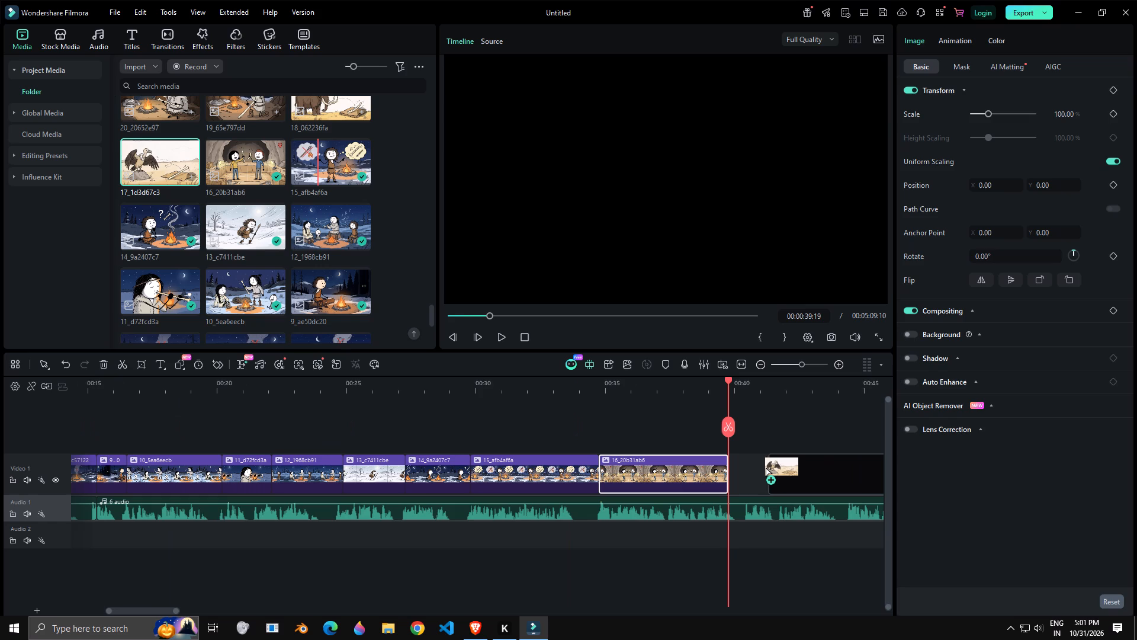
drag(765, 467, 745, 469)
click(745, 469)
Extend the end of the 16_20b31ab6 clip to meet the start of the 17_1d3d67c3 clip, closing the gap.
drag(728, 473, 731, 473)
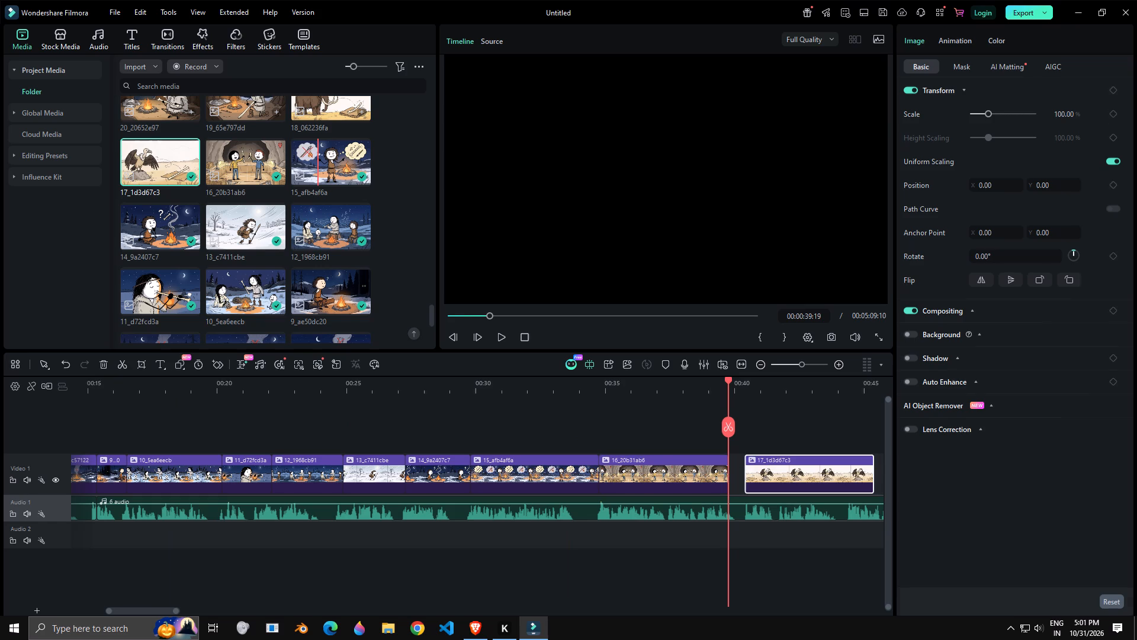
drag(731, 473, 739, 475)
click(739, 475)
click(712, 465)
click(725, 463)
drag(726, 463, 737, 465)
drag(726, 463, 745, 466)
Play and replay the narration over the 17_1d3d67c3 clip, split the clip at 00:00:41:20, and delete its remaining image part.
key(space)
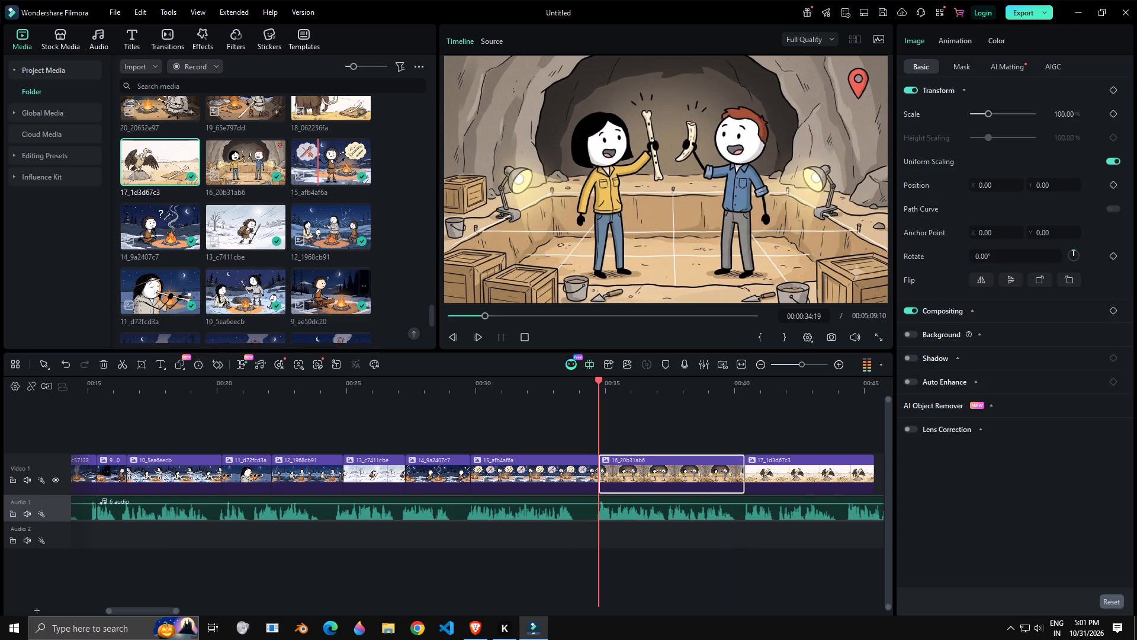
click(733, 383)
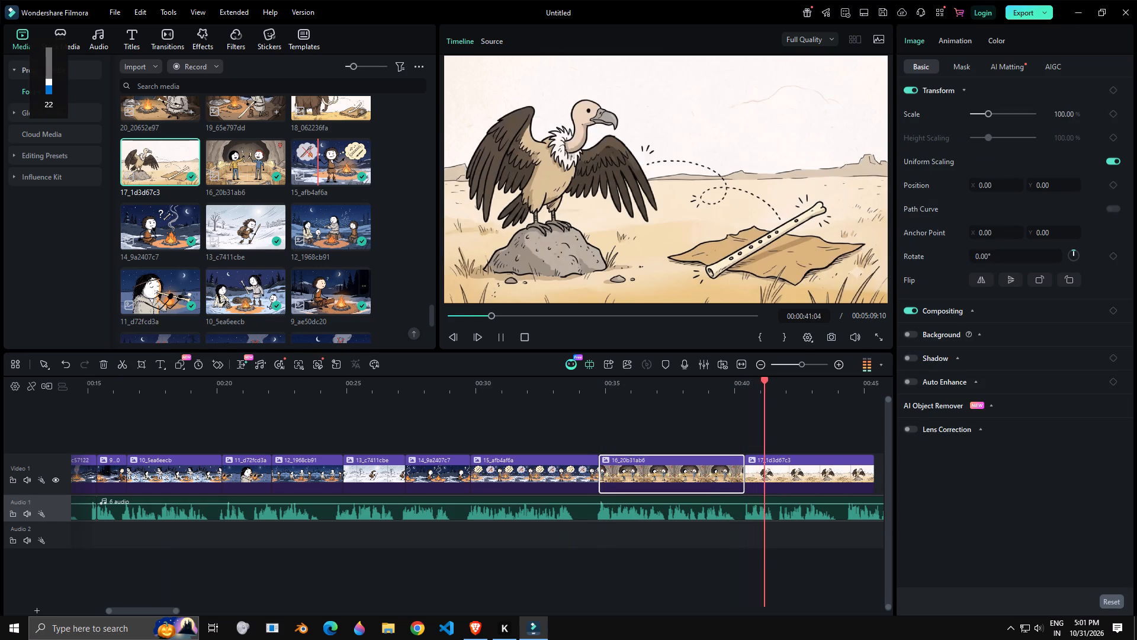
key(space)
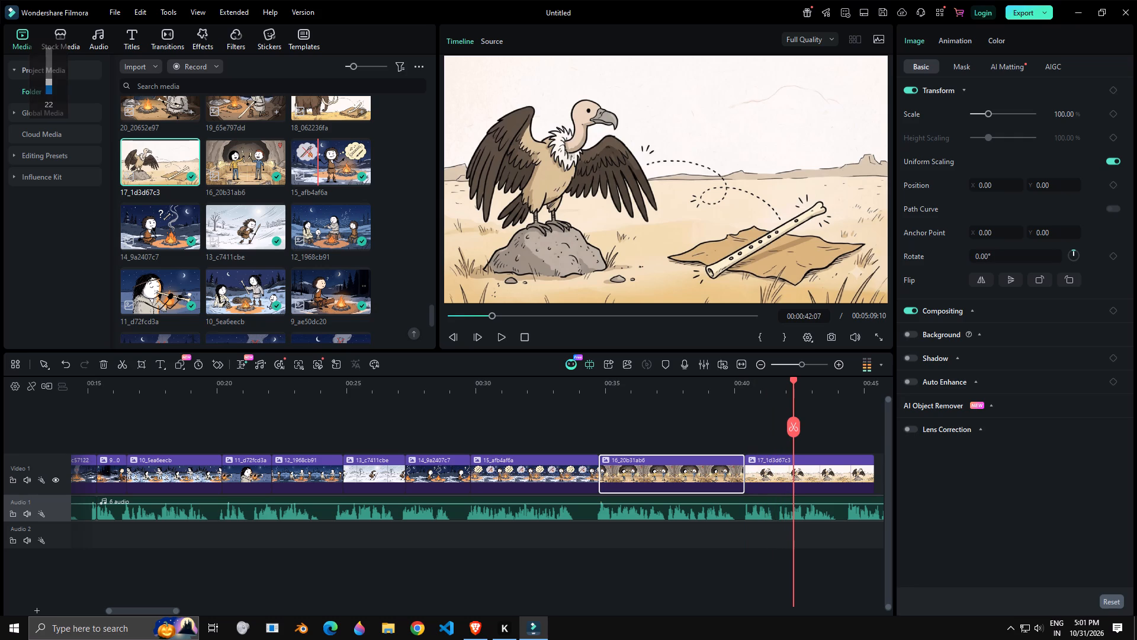
click(760, 380)
key(space)
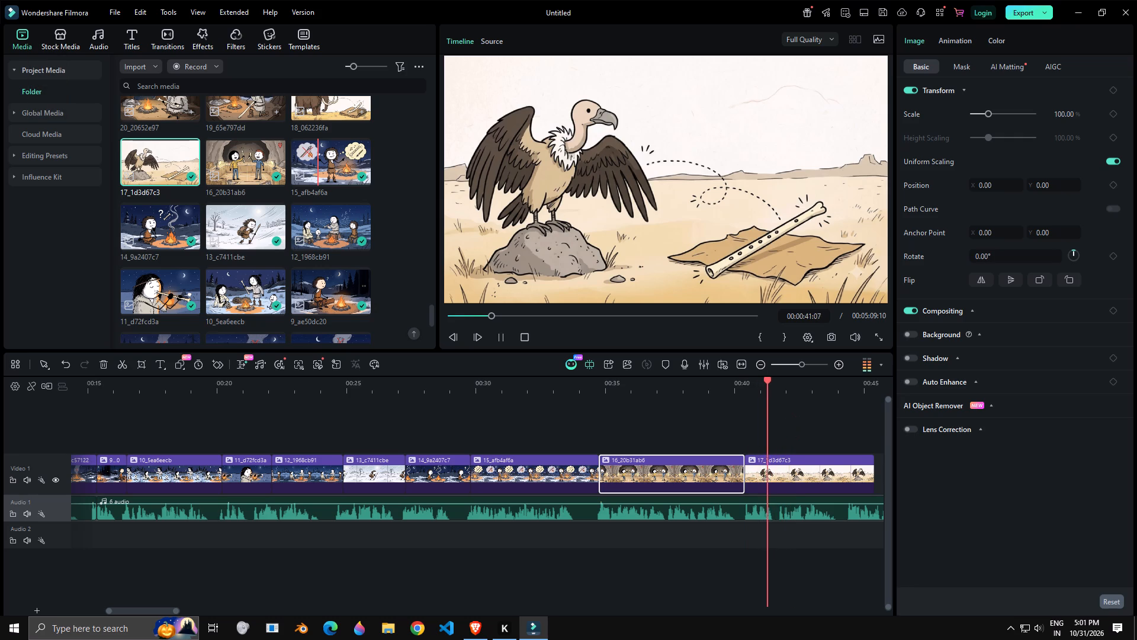
key(space)
key(space)
key(space)
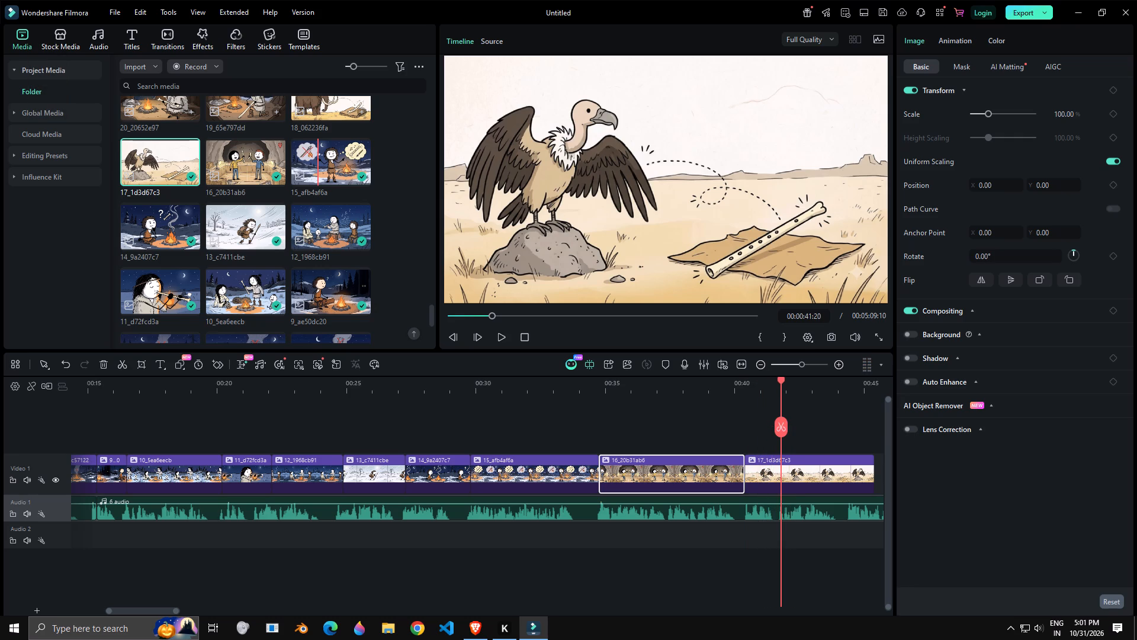
click(786, 469)
click(779, 433)
key(Delete)
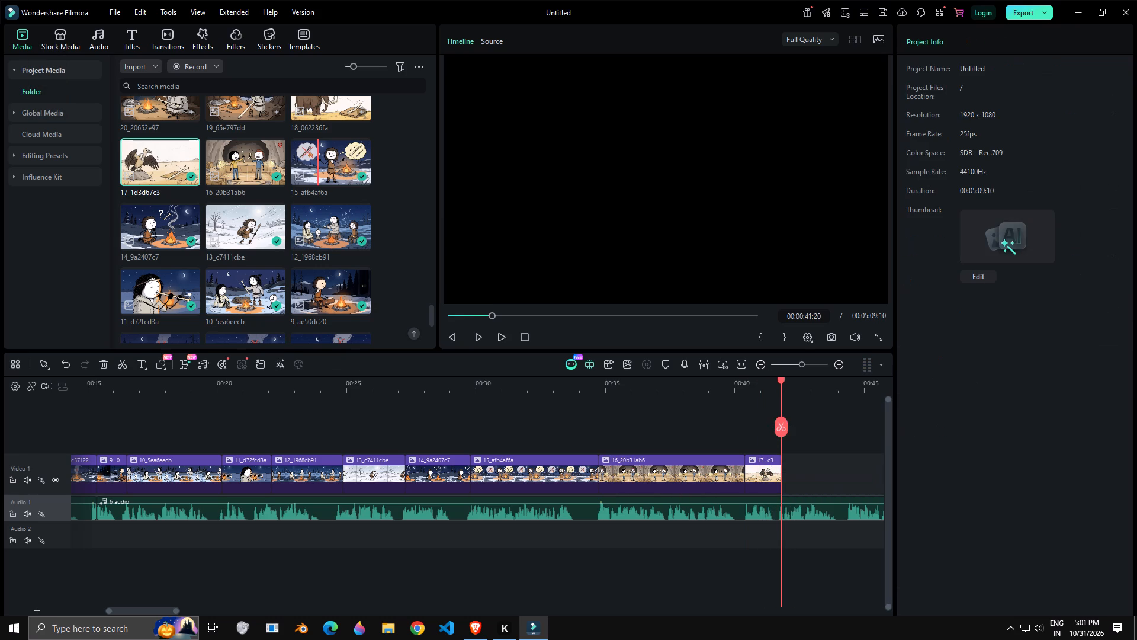
Place image 18_062236fa on Video 1 directly after the trimmed 17_1d3d67c3 clip.
drag(317, 113, 782, 475)
Play the narration over the 18_062236fa clip, split the clip at 00:00:44:11, and delete its remaining image part.
key(space)
key(space)
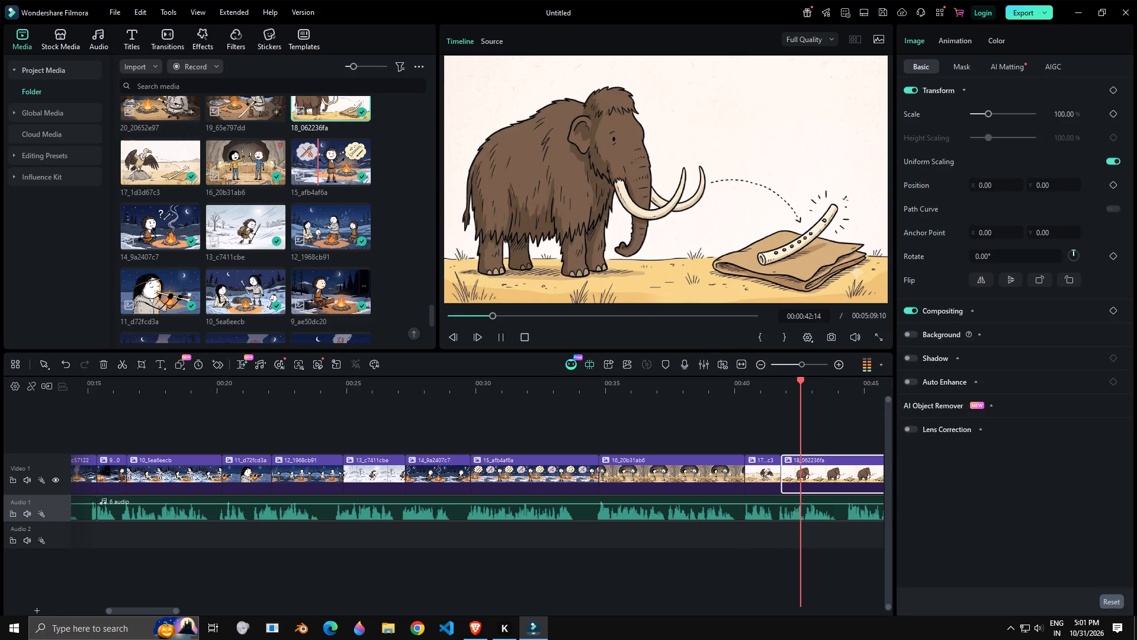
key(space)
key(space)
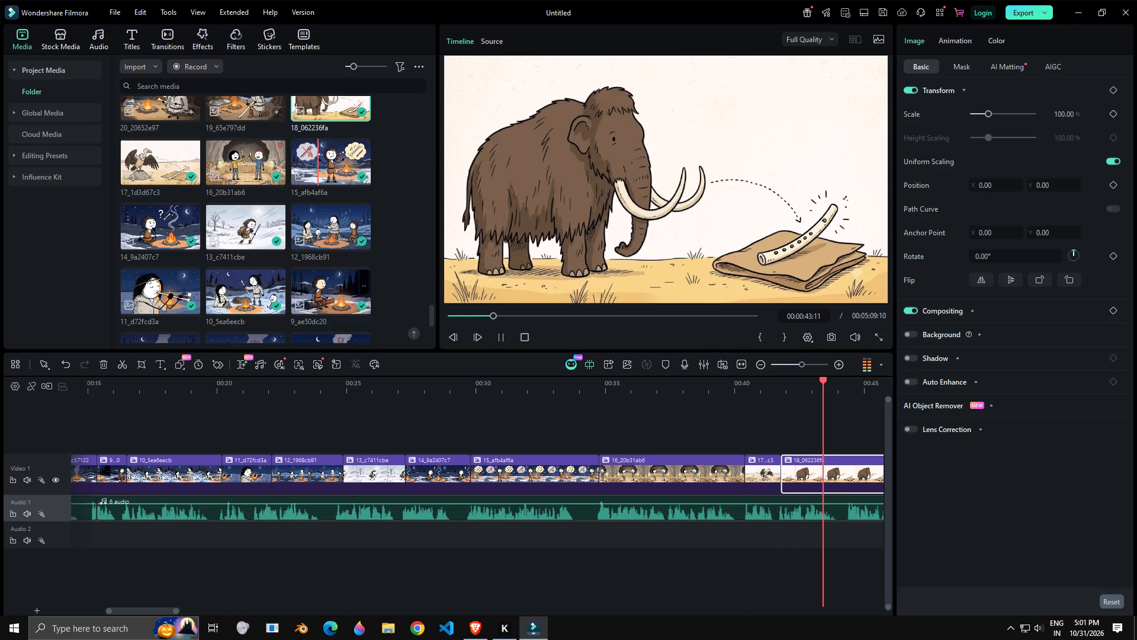
key(space)
key(space)
key(space)
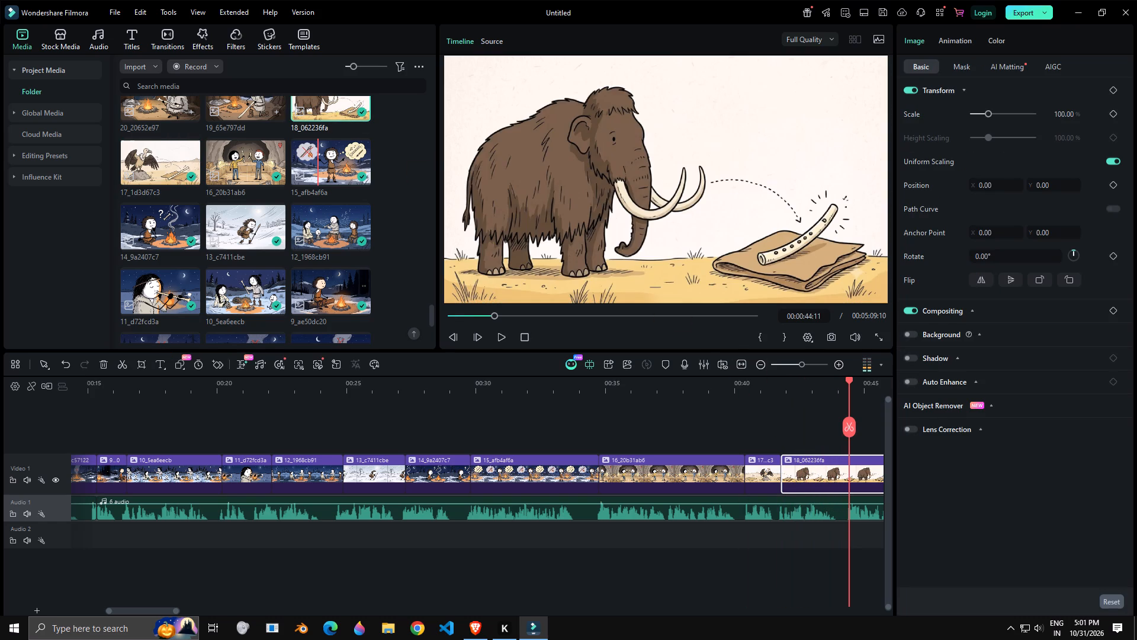
click(853, 429)
key(Delete)
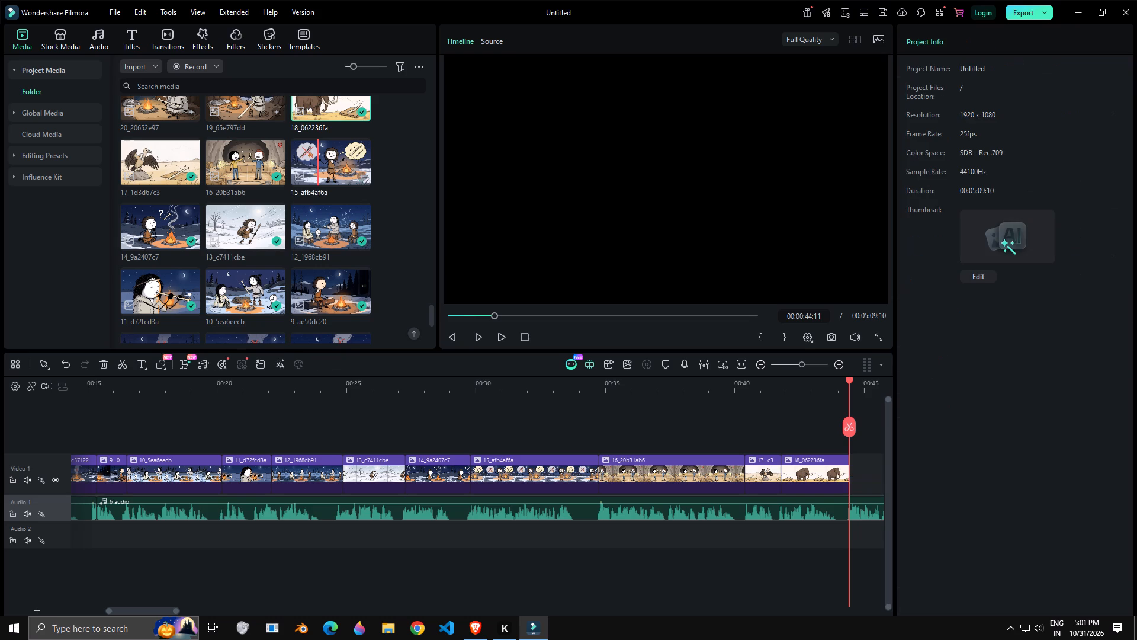
Place image 19_65e797dd on Video 1 directly after the trimmed 18_062236fa clip.
drag(230, 115, 843, 494)
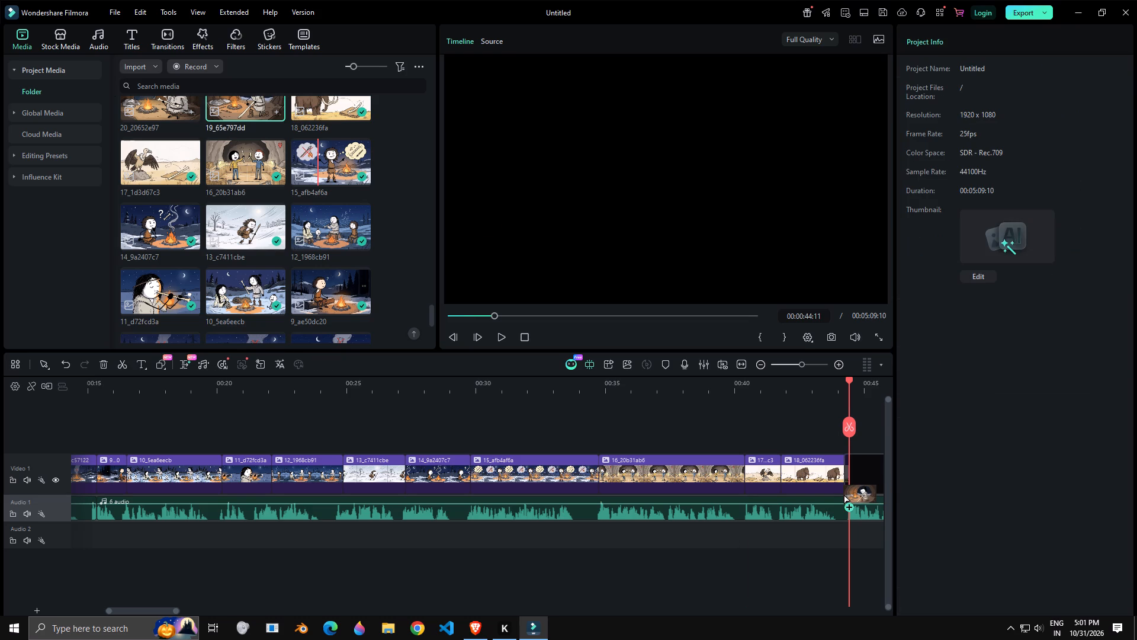
drag(843, 494, 849, 494)
Play the narration over the 19_65e797dd clip, split the clip at 00:00:46:10, and delete its remaining image part.
key(space)
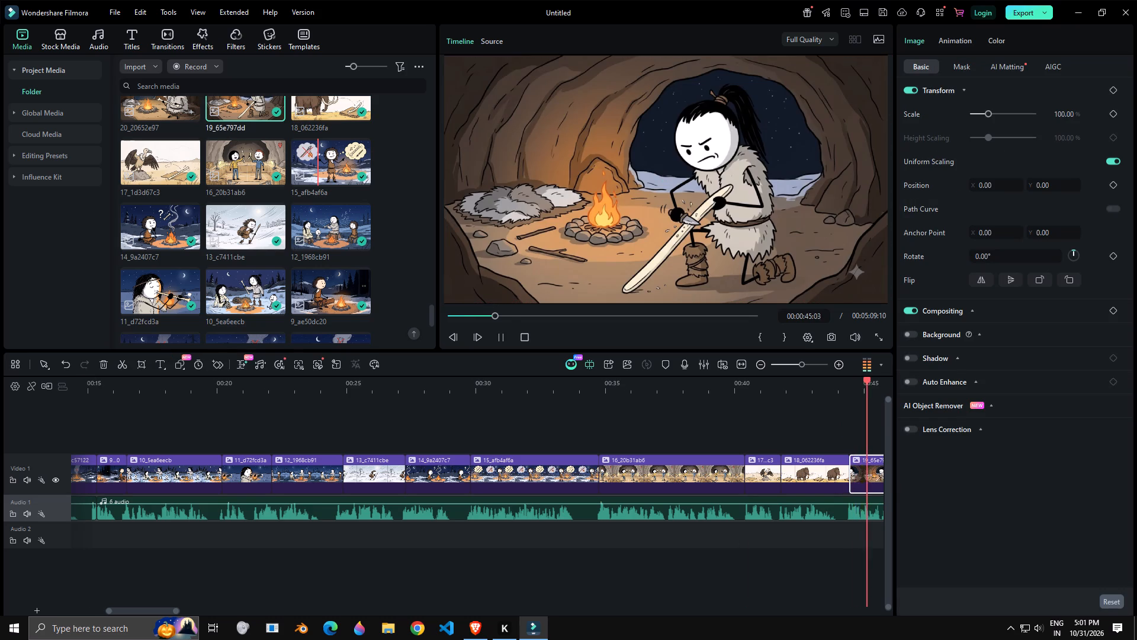
key(space)
key(space)
key(space)
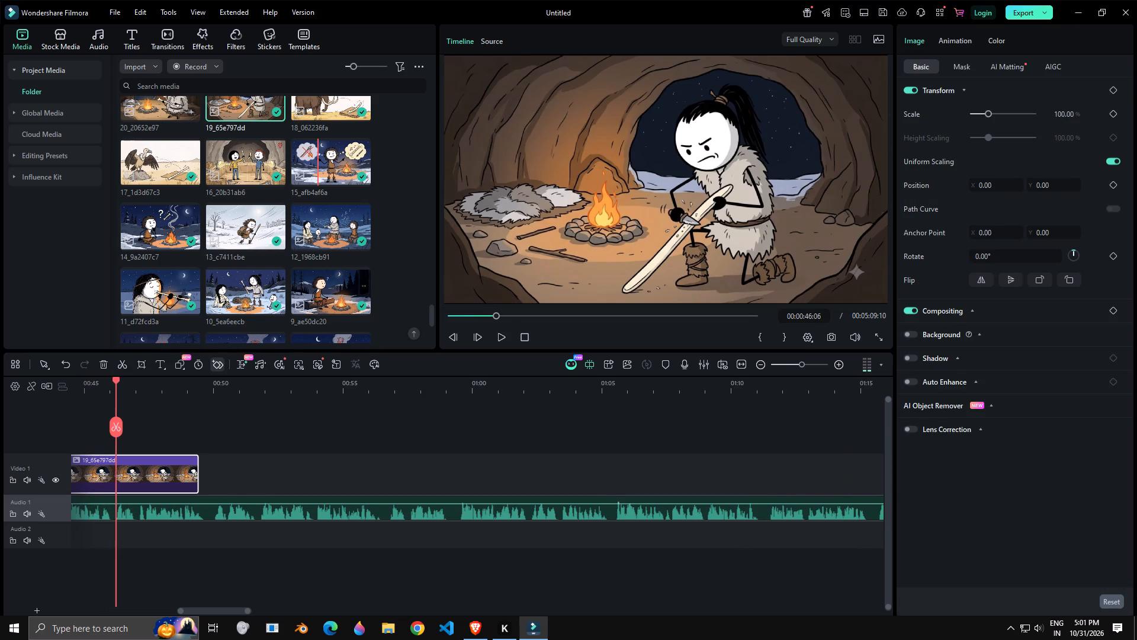
key(space)
key(space)
click(120, 428)
key(Delete)
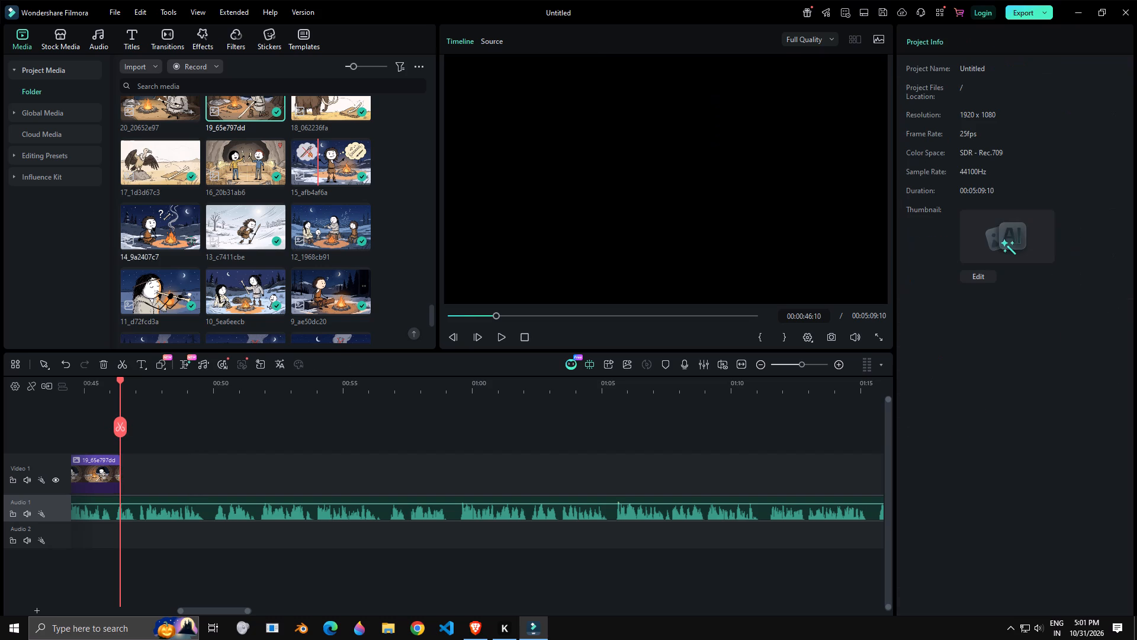
Place image 20_20652e97 on Video 1 directly after the trimmed 19_65e797dd clip.
click(193, 115)
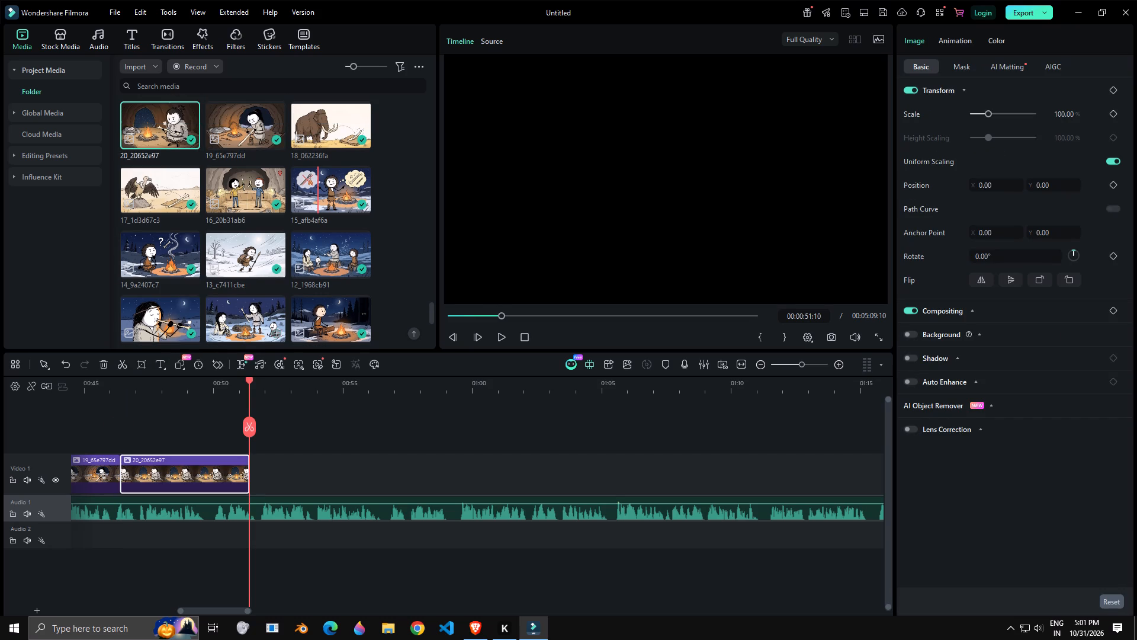
Listen to the narration over the 20_20652e97 clip up to about 00:00:49:10 and locate the following numbered images in the media library.
click(115, 392)
key(space)
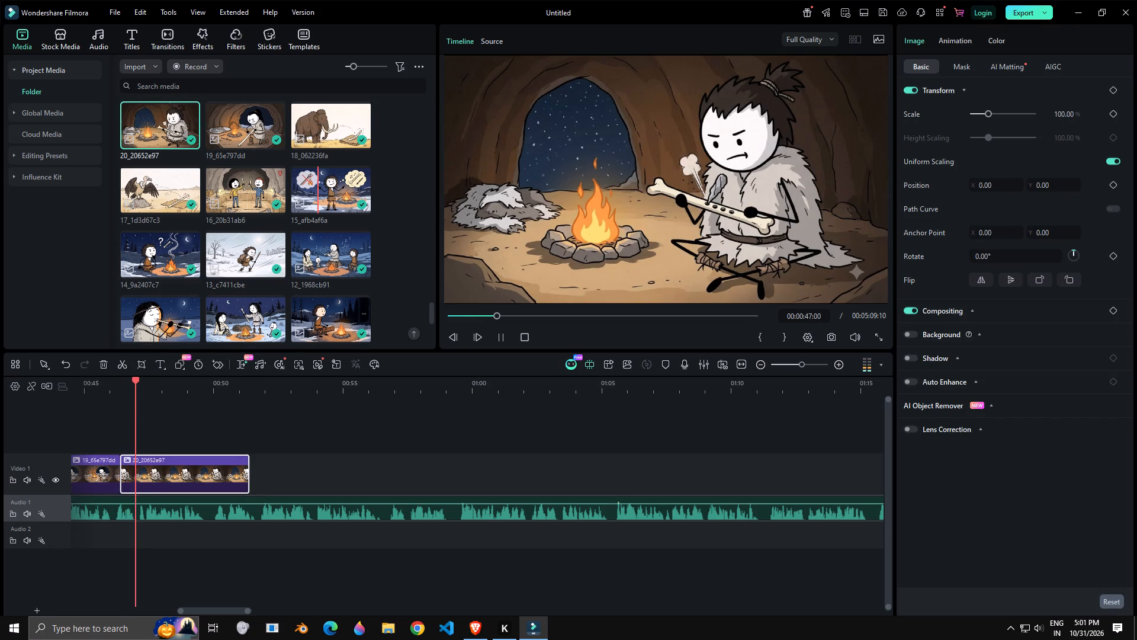
key(space)
key(space)
click(432, 309)
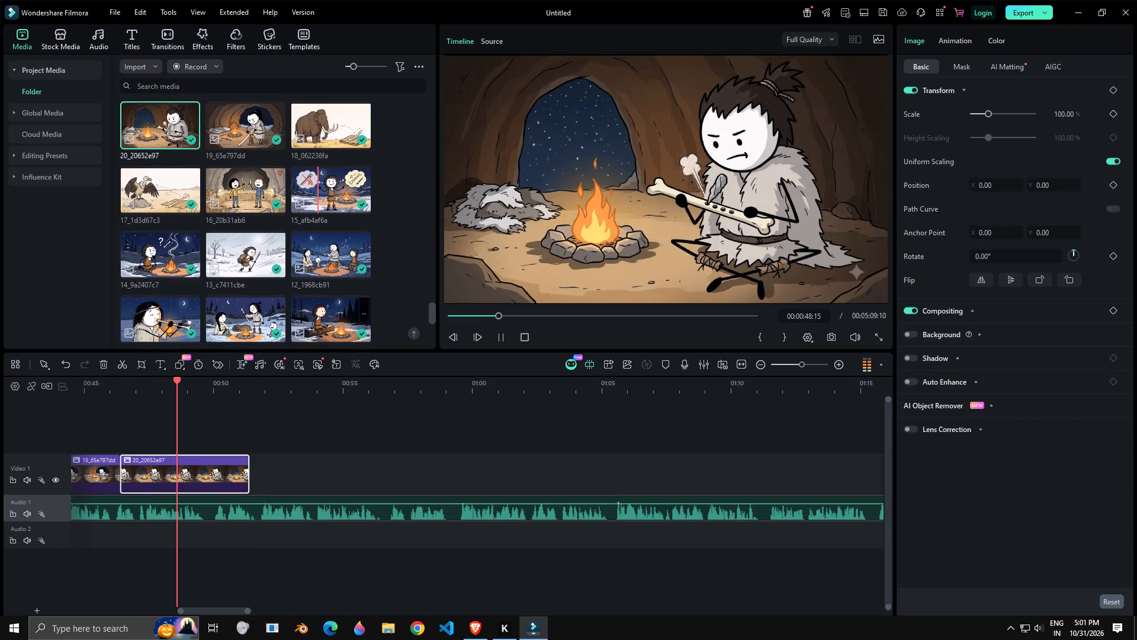
drag(433, 306, 435, 299)
key(space)
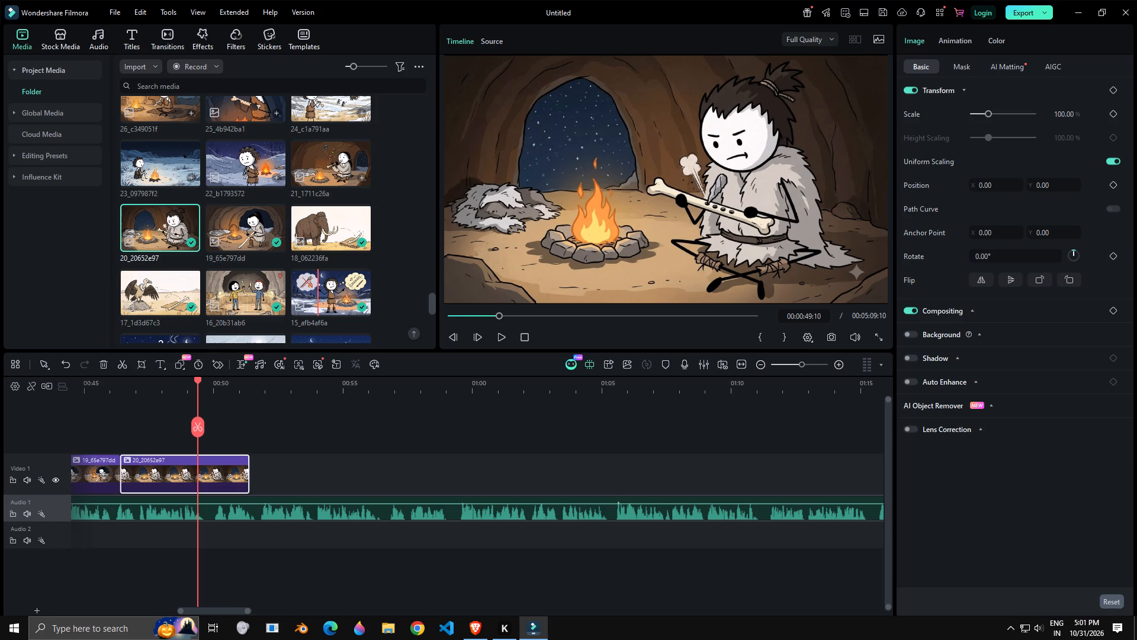
drag(432, 302, 432, 309)
Replay the narration from 00:00:44:21, split the 20_20652e97 clip at 00:00:47:20, and delete its remaining image part.
click(79, 386)
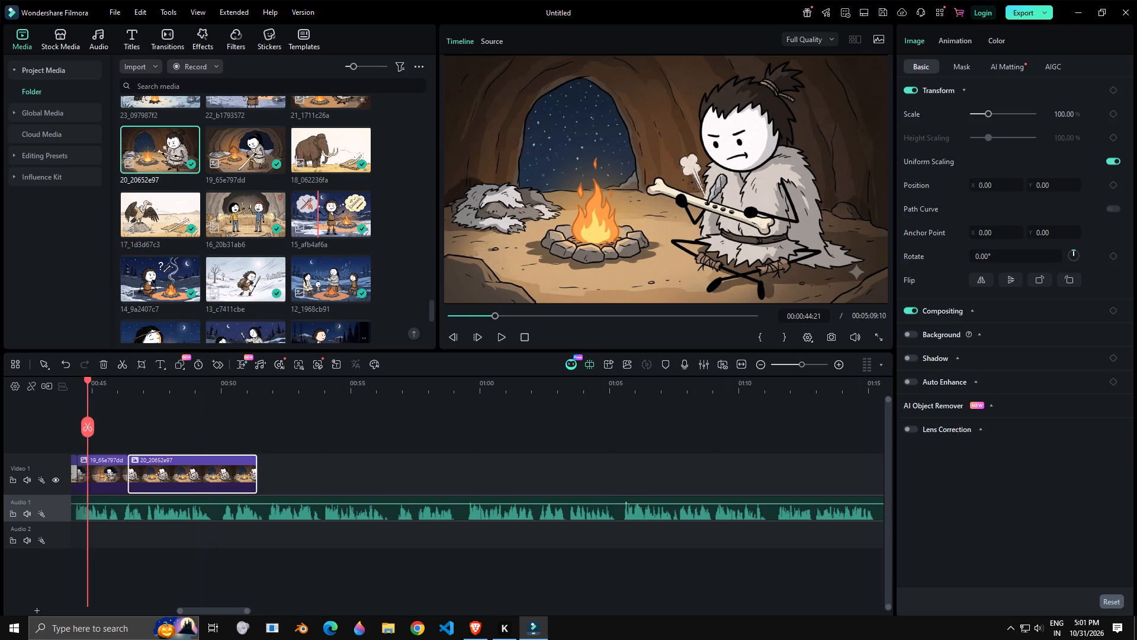
key(space)
key(space)
key(space)
key(space)
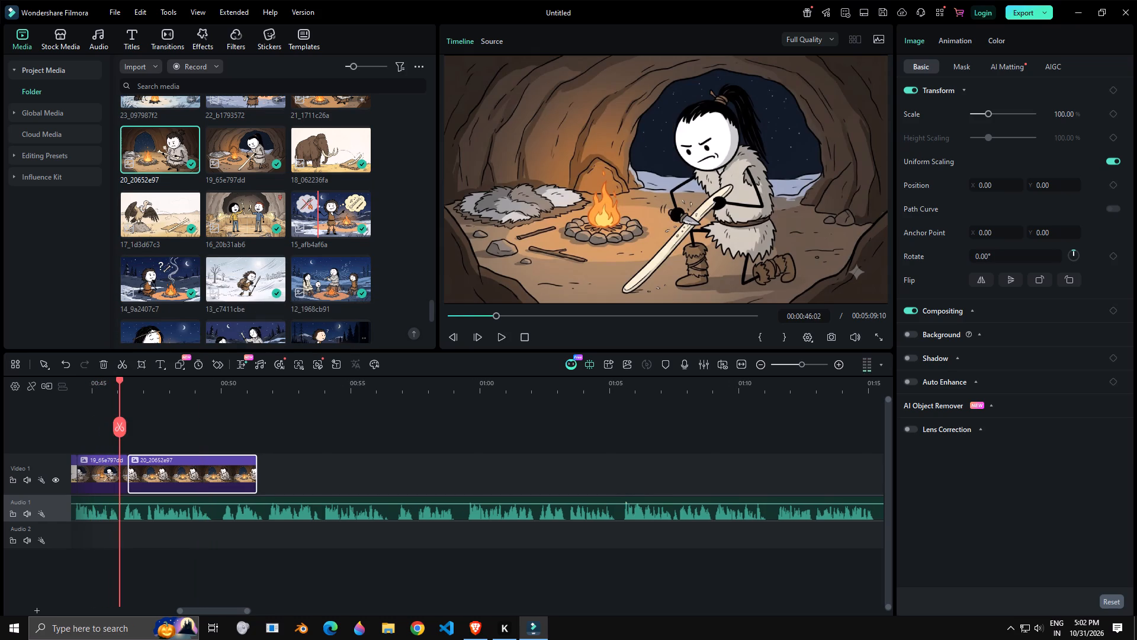
key(space)
key(space)
key(space)
key(space)
key(space)
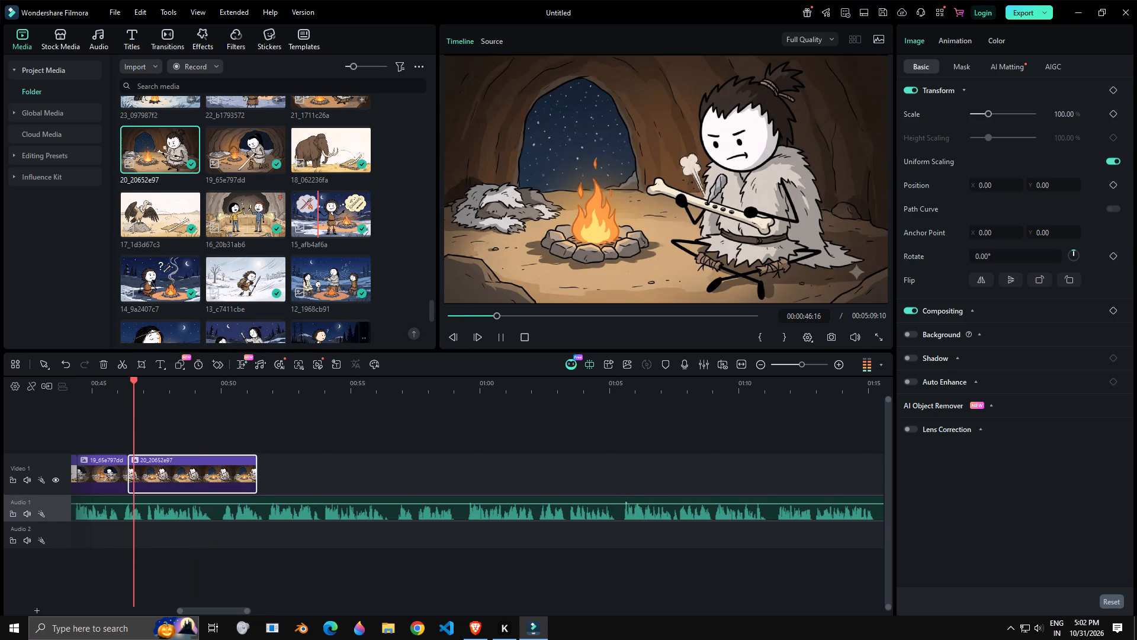
key(space)
key(space)
key(space)
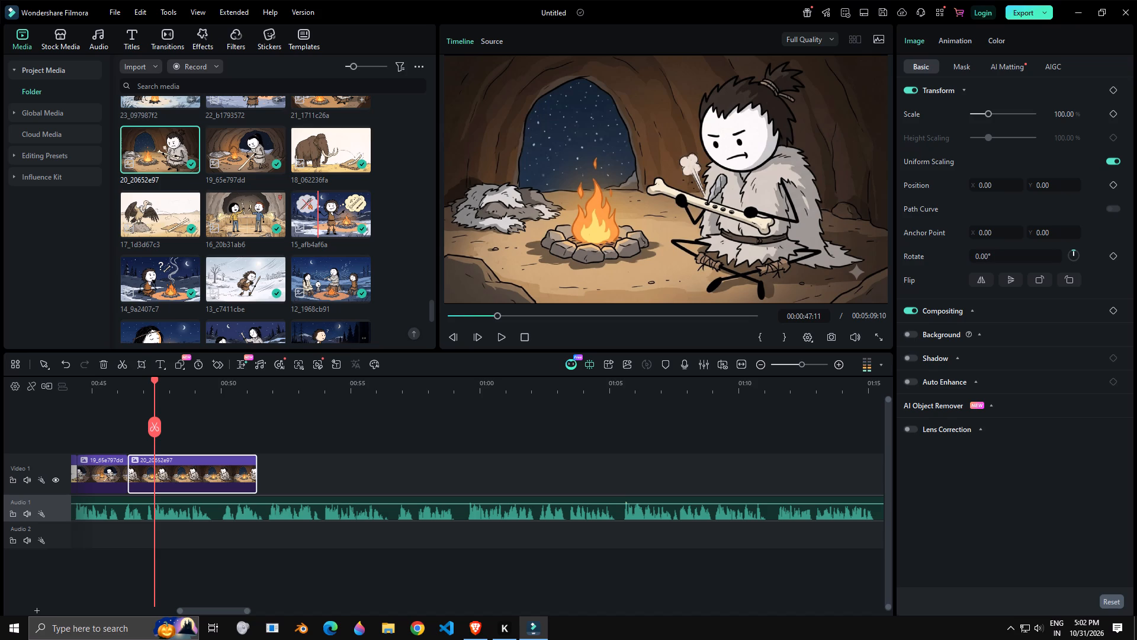
key(space)
key(space)
click(162, 430)
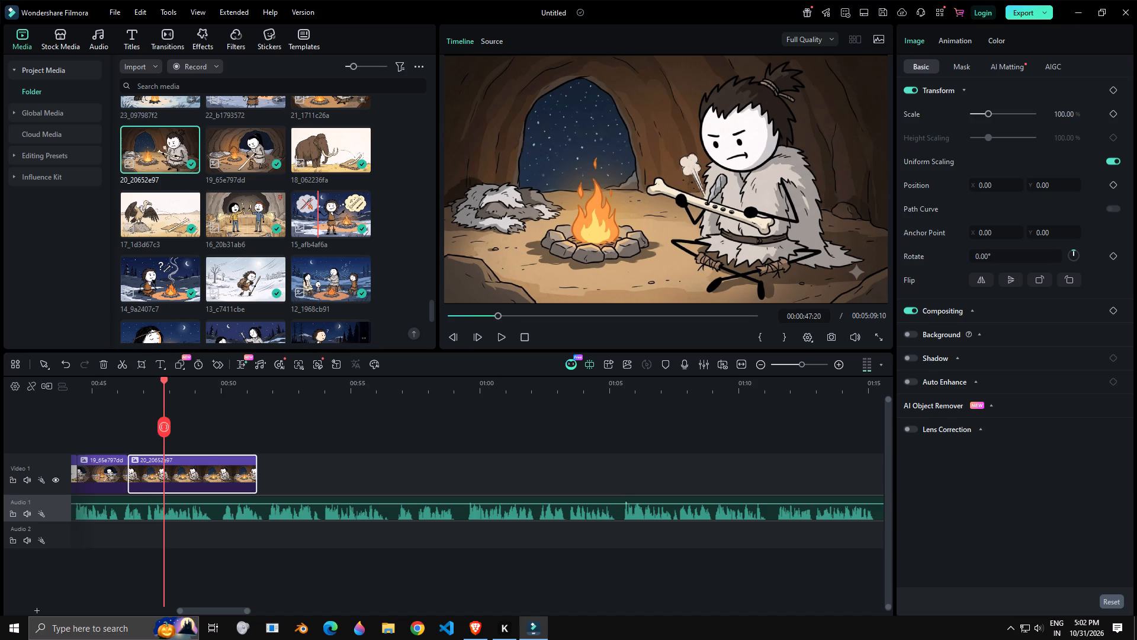
key(Delete)
Place image 21_1711c26a on Video 1 directly after the trimmed 20_20652e97 clip.
drag(325, 109, 322, 128)
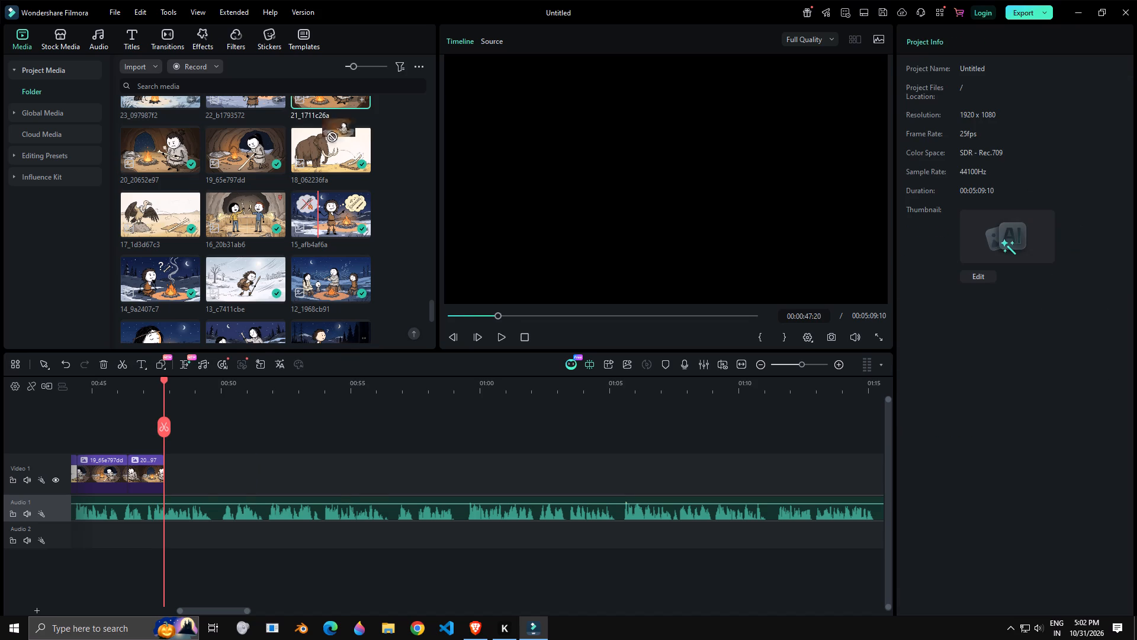
drag(322, 128, 165, 479)
click(165, 479)
Play the narration over the 21_1711c26a clip and pause at 00:00:49:10.
key(space)
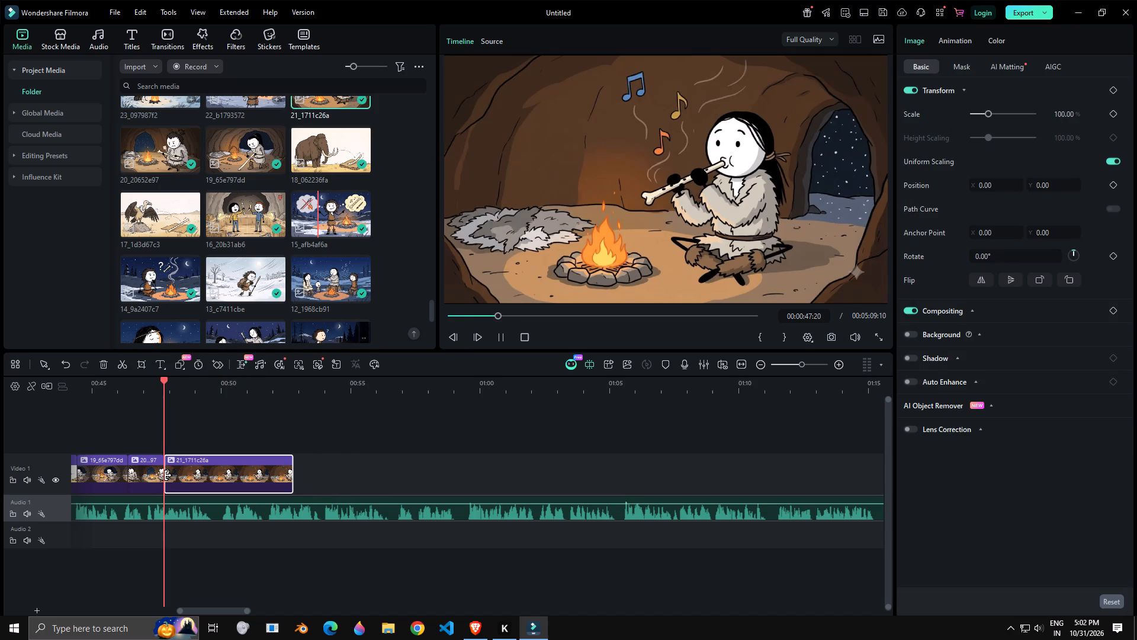
key(space)
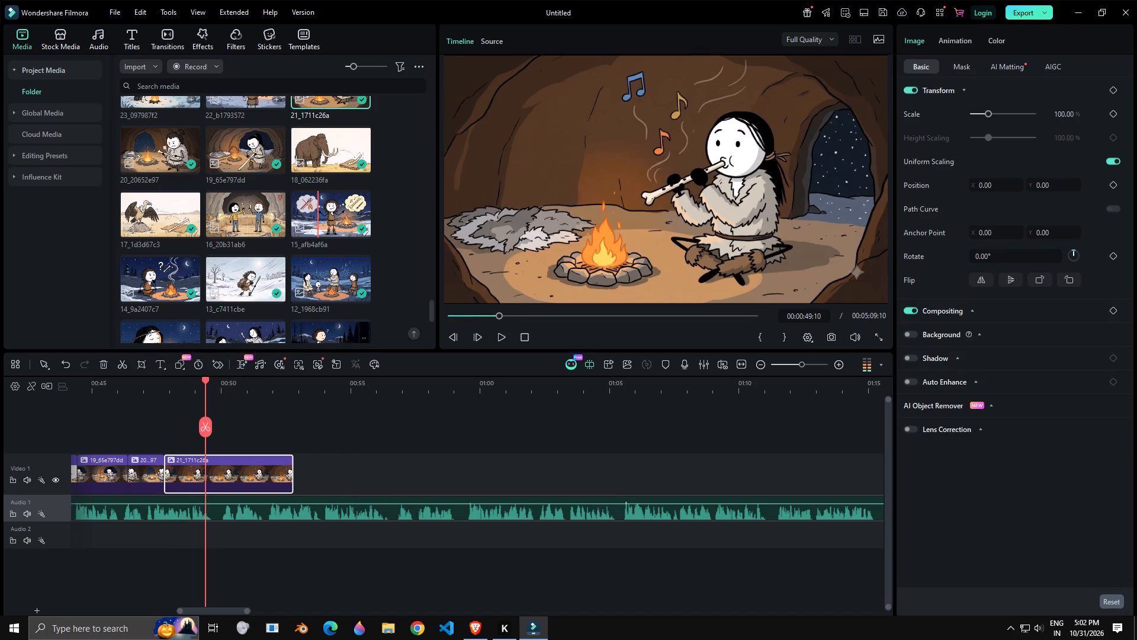
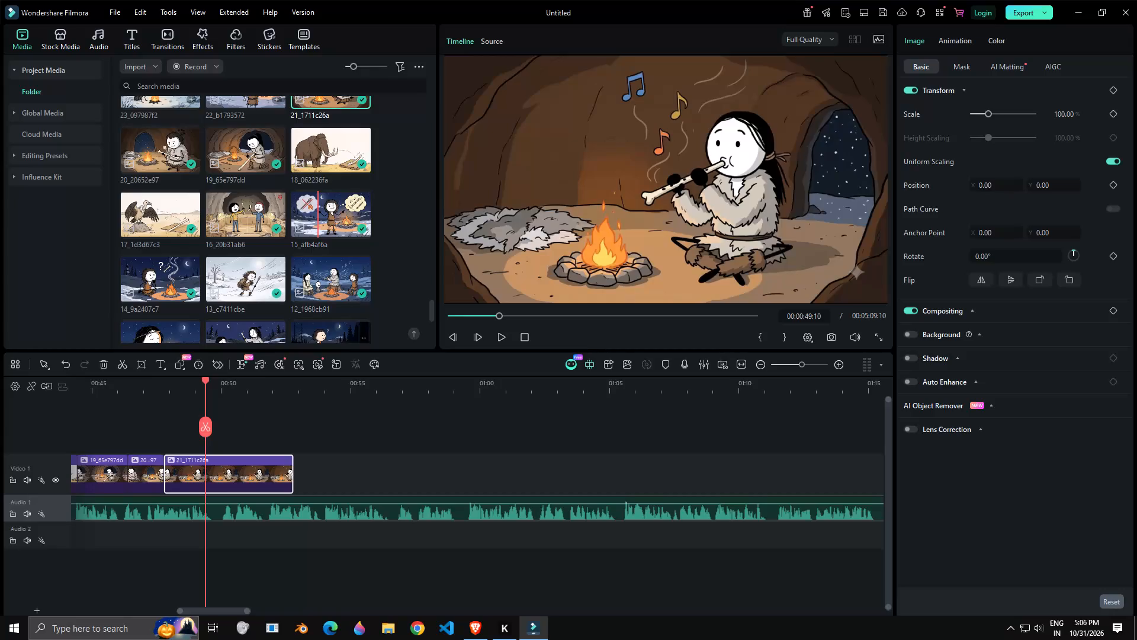
Replay the narration over the 21_1711c26a clip, split it at 00:00:50:05, and delete its remaining image part.
key(space)
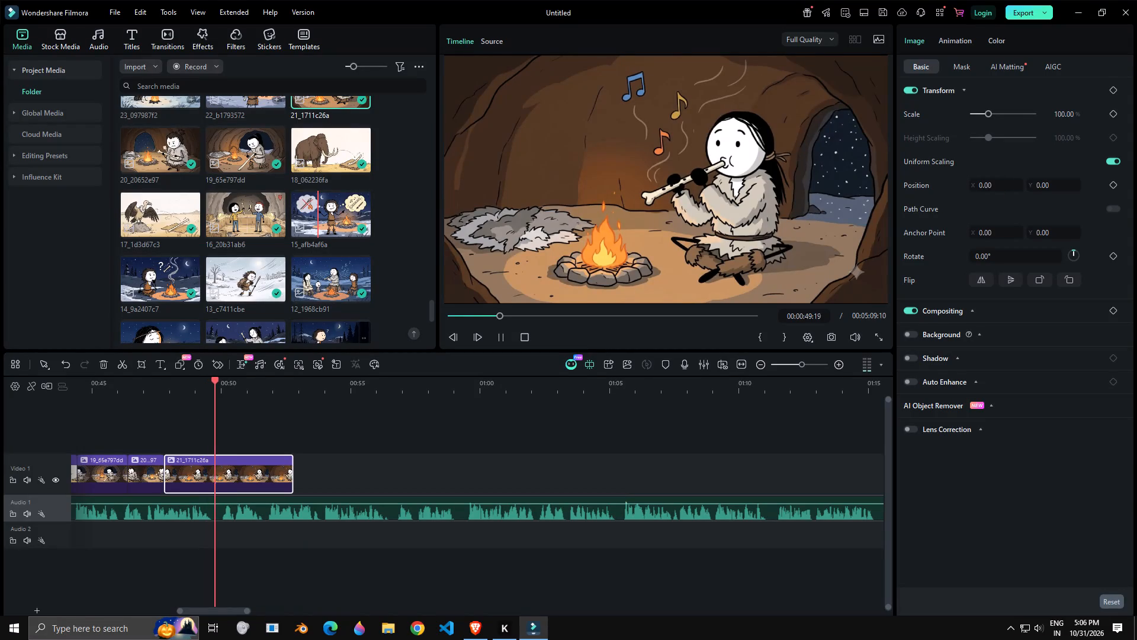
key(space)
key(space)
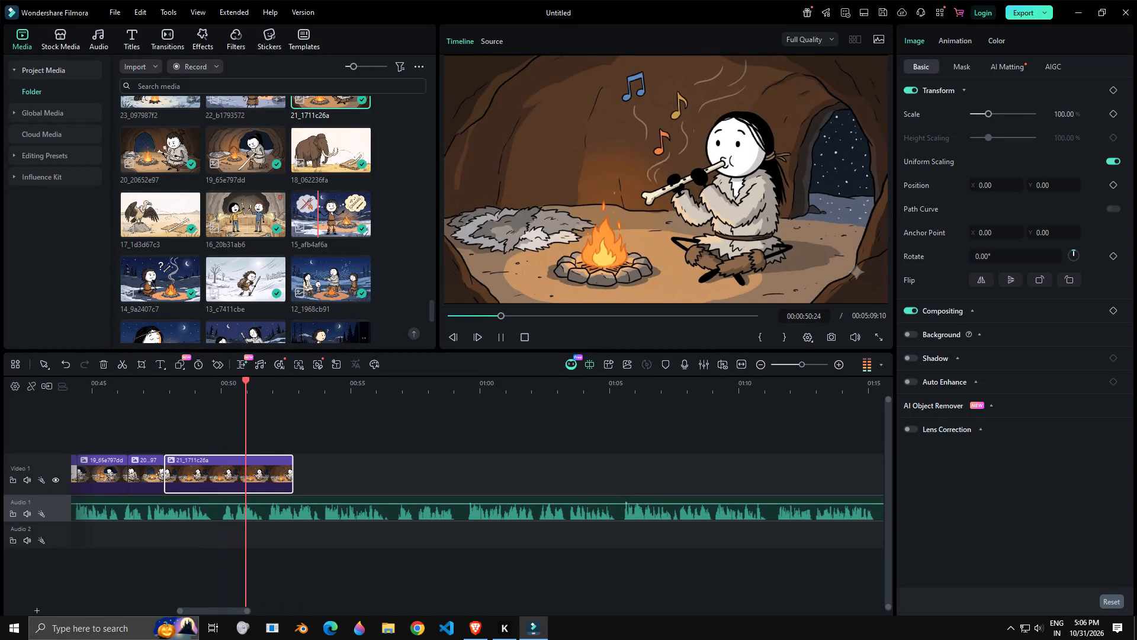
key(space)
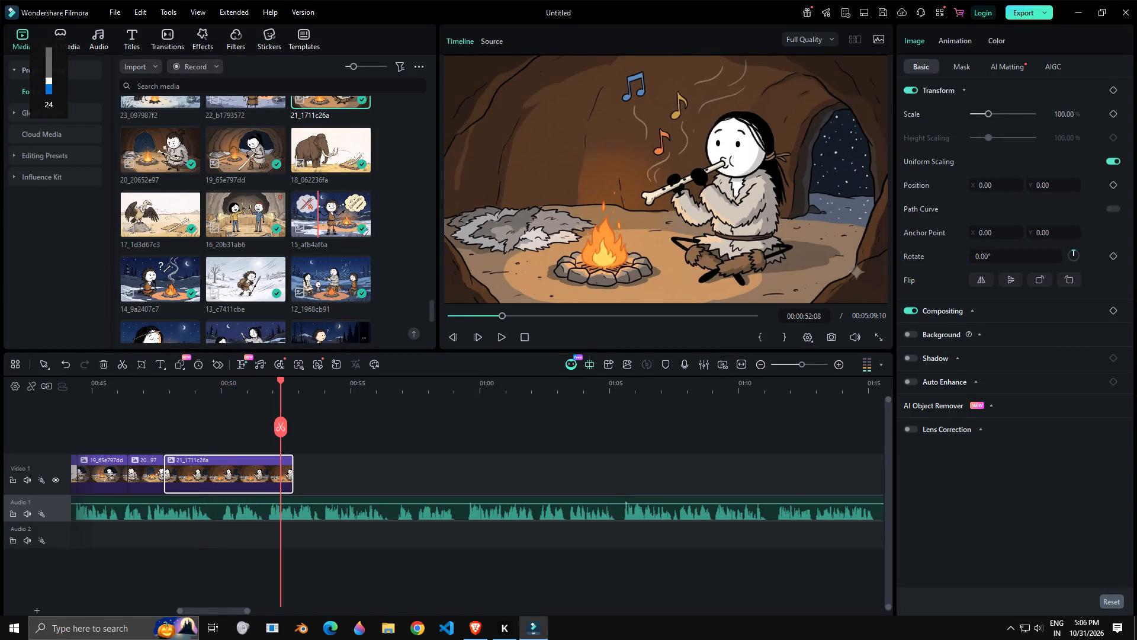
click(195, 392)
key(space)
key(space)
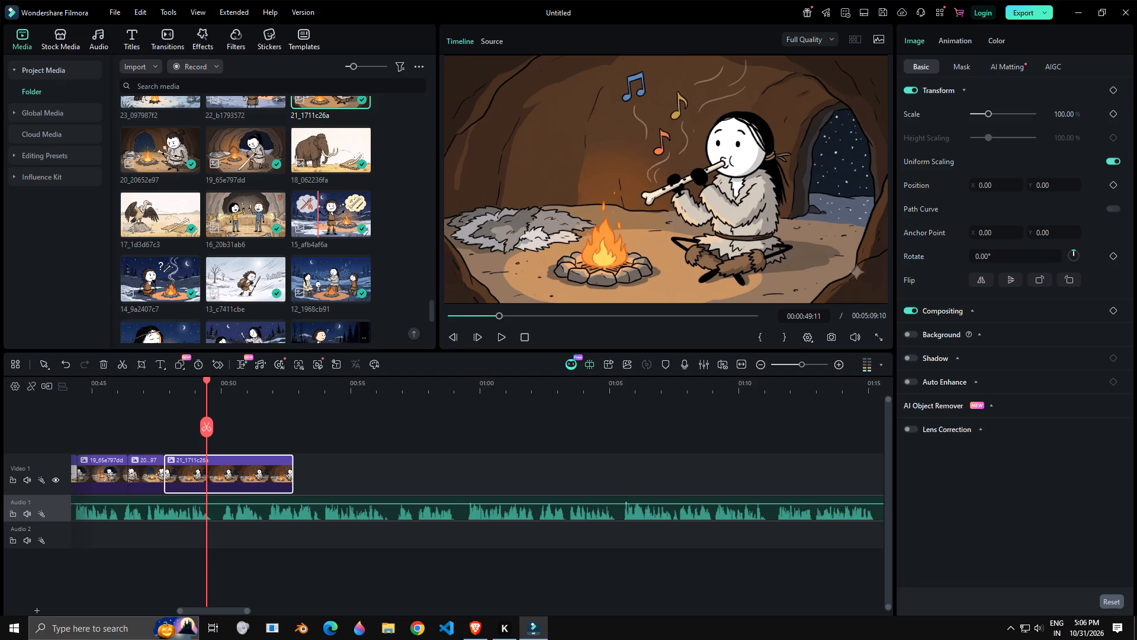
drag(432, 307, 431, 299)
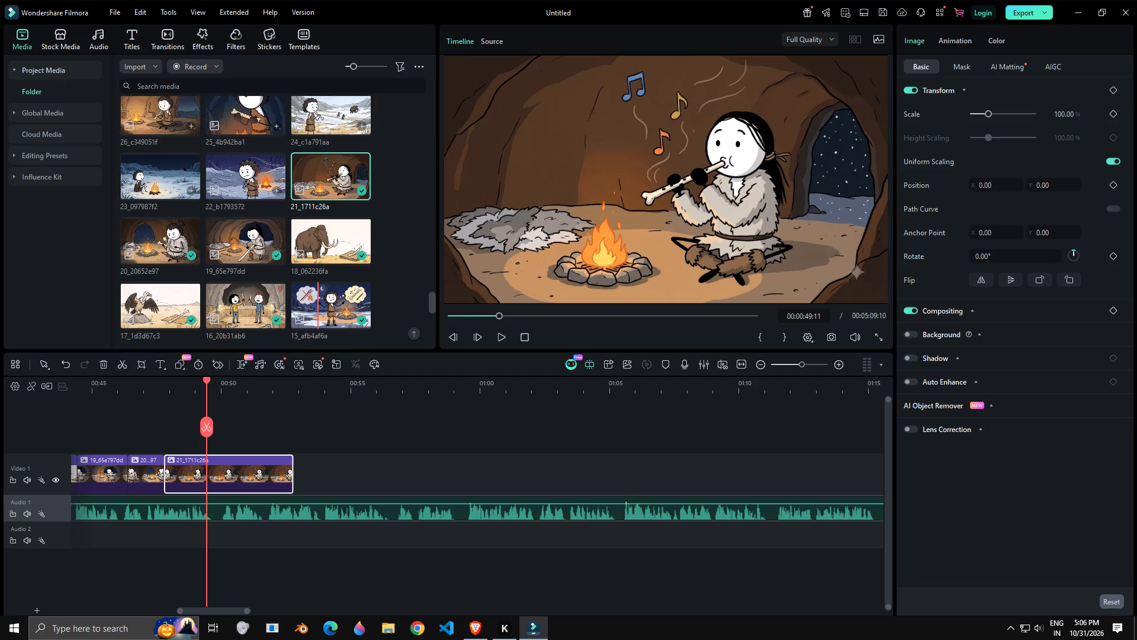
drag(431, 299, 435, 286)
key(space)
key(space)
key(space)
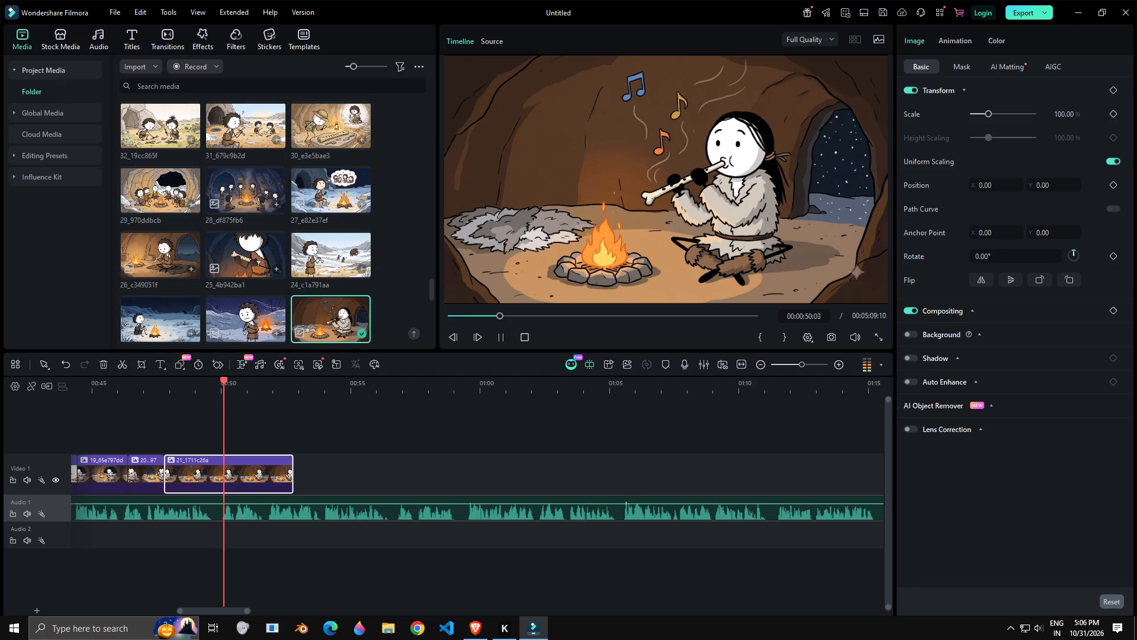
key(space)
click(225, 422)
key(Delete)
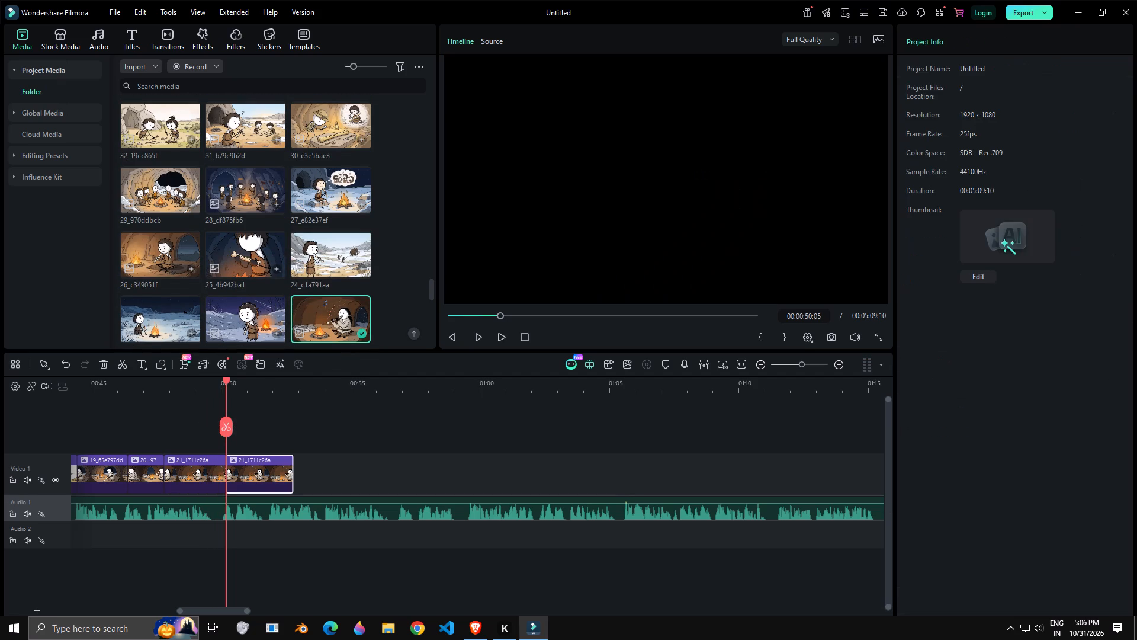
Place image 22_b1793572 on Video 1 directly after the trimmed 21_1711c26a clip and split it at 00:00:52:00.
drag(246, 313, 224, 488)
key(space)
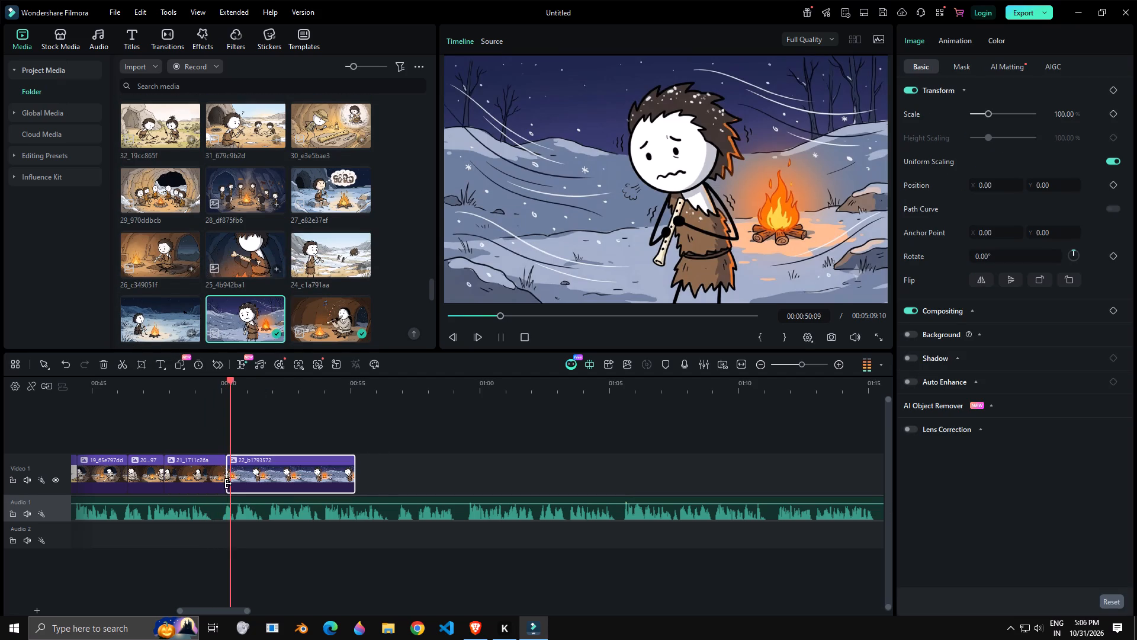
key(space)
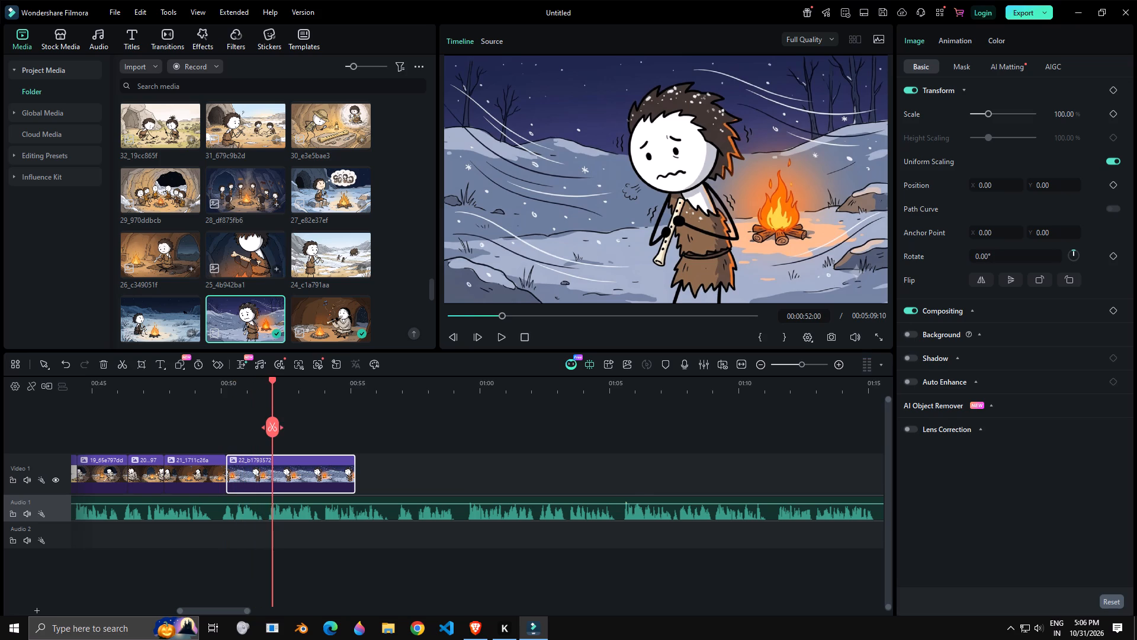
click(271, 423)
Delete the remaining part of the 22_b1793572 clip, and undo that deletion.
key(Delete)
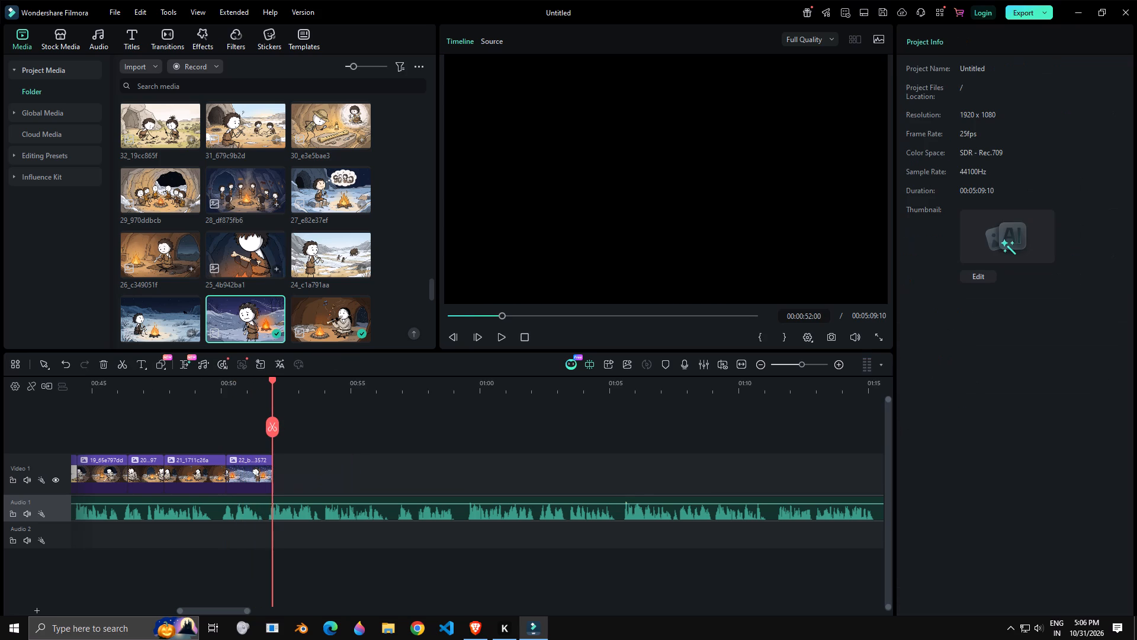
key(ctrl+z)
Listen to the narration past the 22_b1793572 split, replay it from 00:00:49:20, and pause at 00:00:52:01.
key(space)
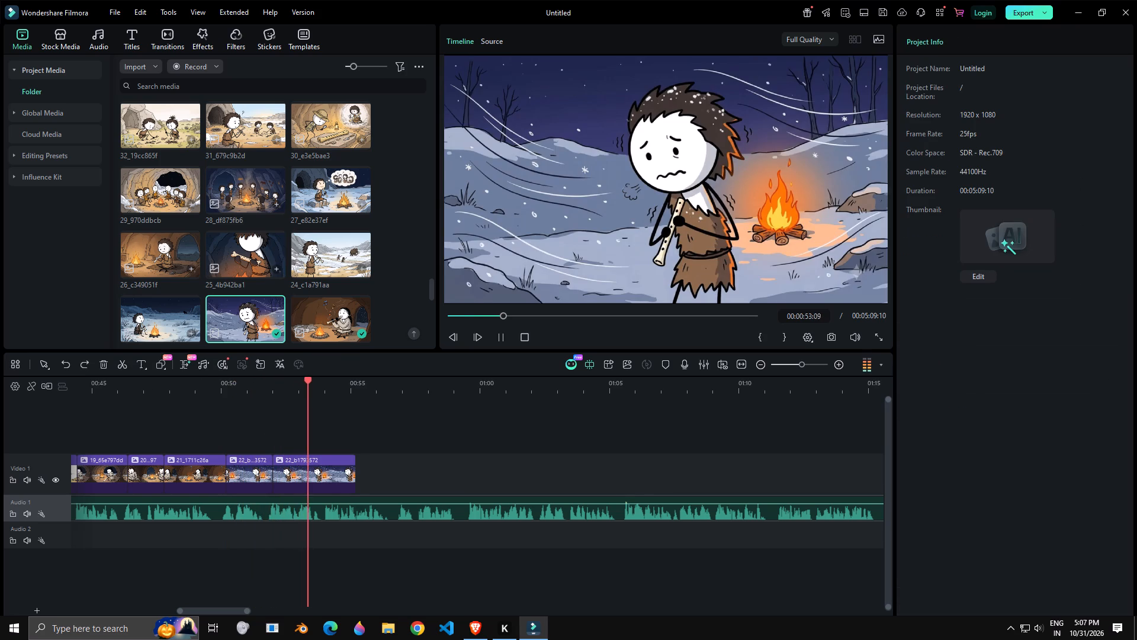
key(space)
key(space)
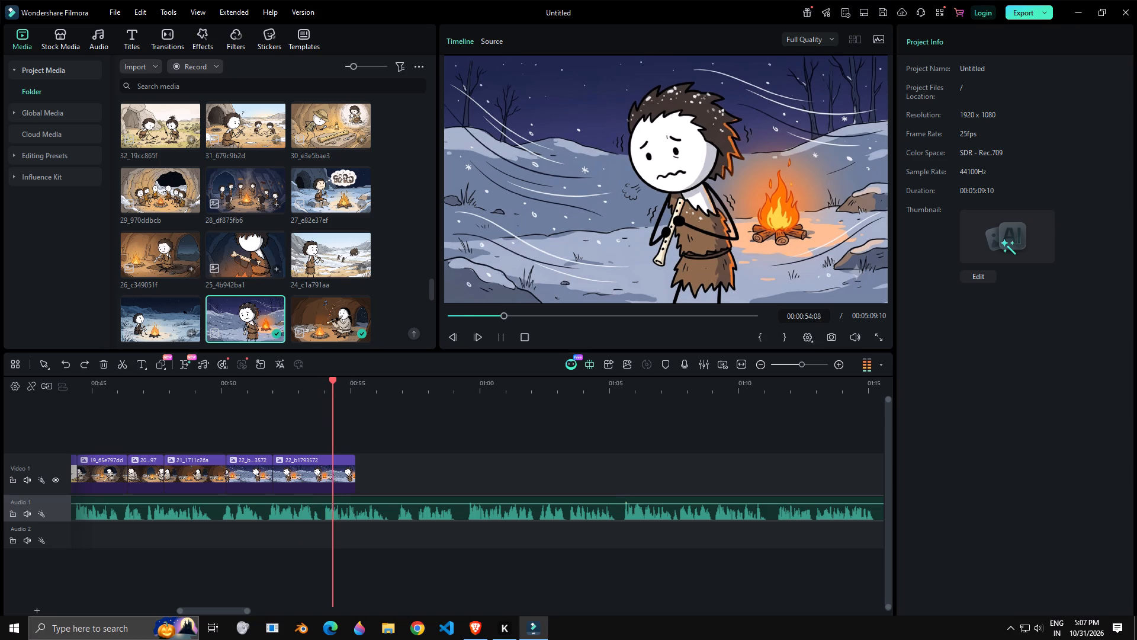
key(space)
click(216, 386)
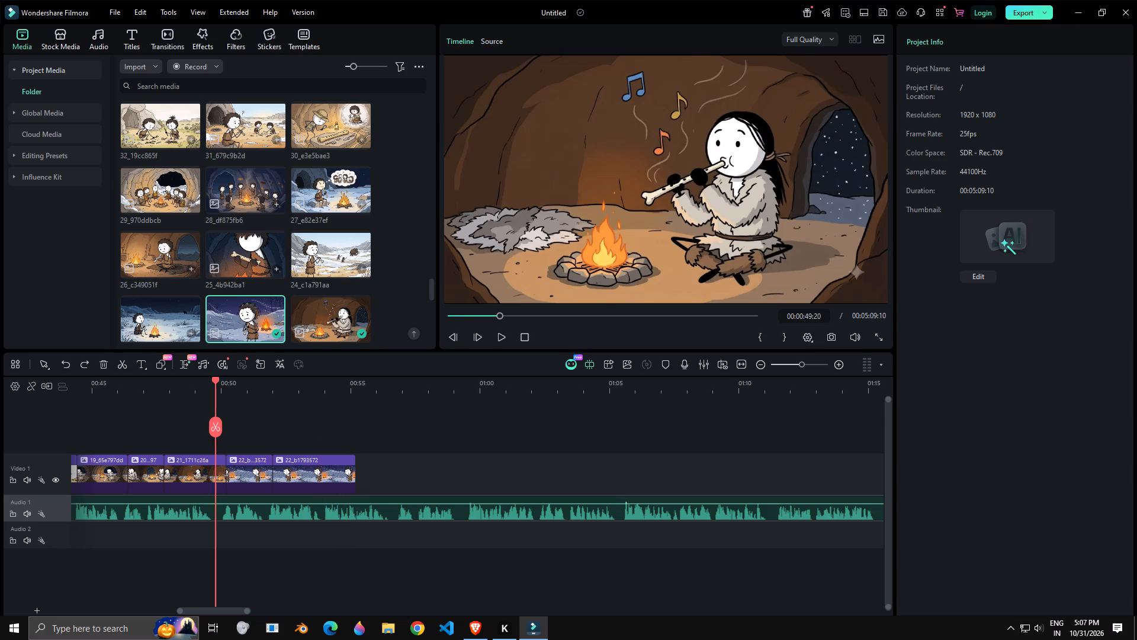
key(space)
key(space)
key(space)
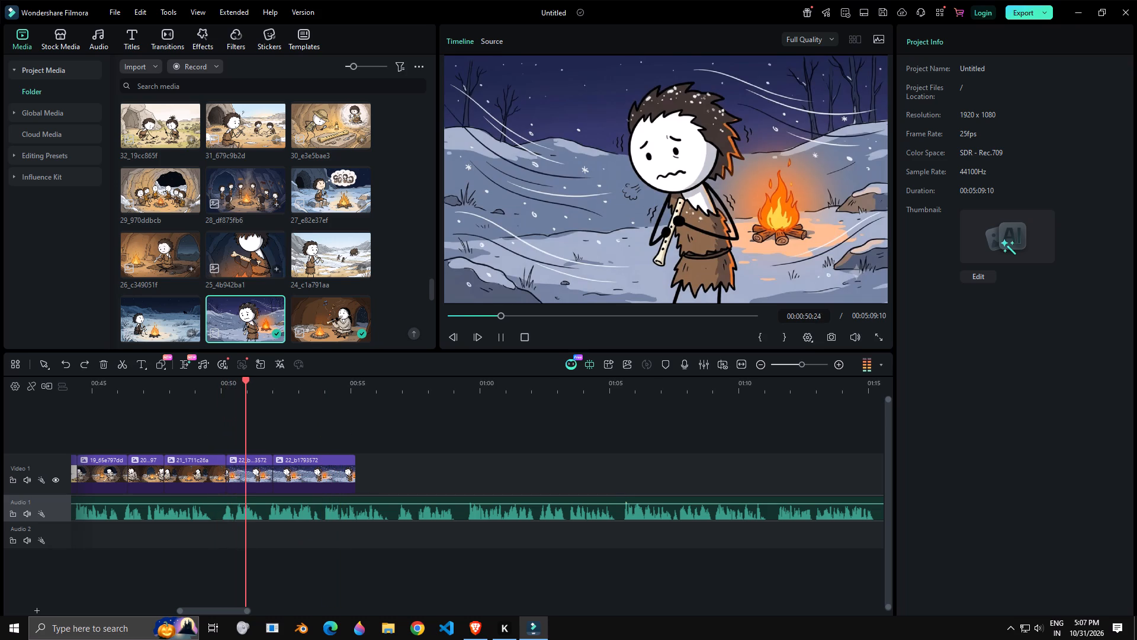
key(space)
key(space)
key(space)
key(space)
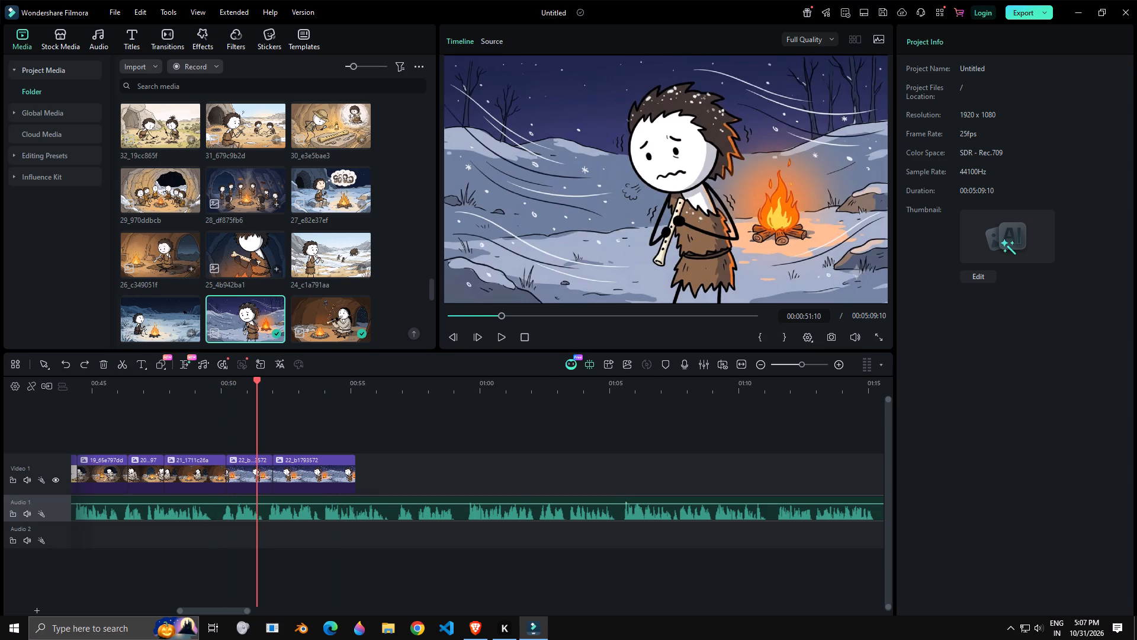
key(space)
key(space)
key(space)
Delete the second part of the split 22_b1793572 clip.
click(300, 476)
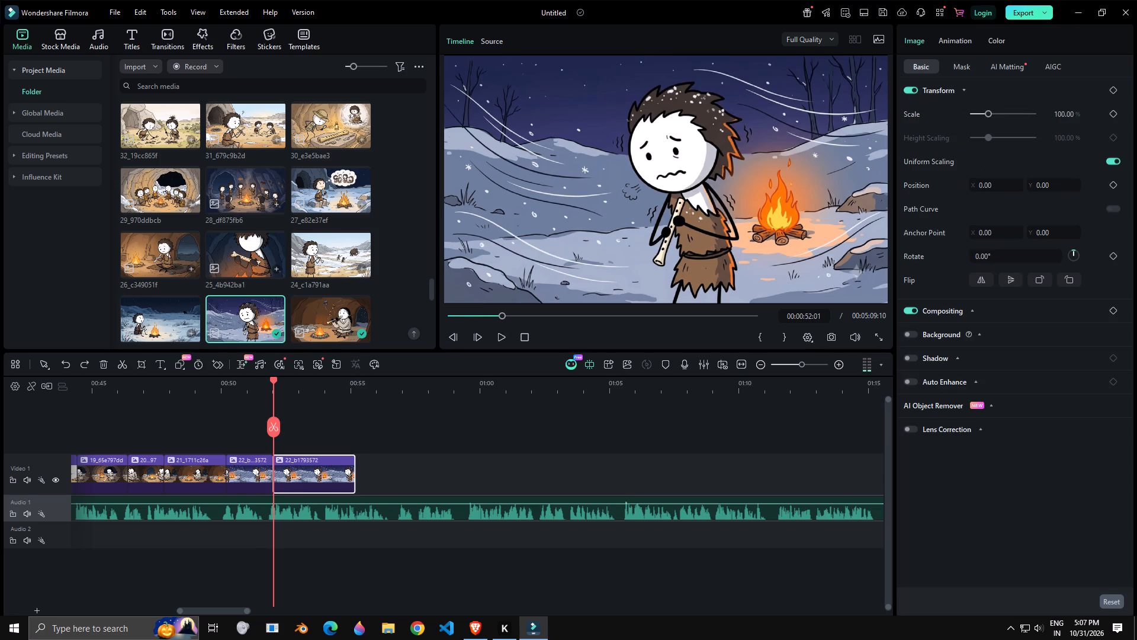
key(Delete)
Place image 23_097987f2 directly after the 22_b1793572 clip, split it at 00:00:54:11 following the narration, and delete its remaining part.
drag(143, 321, 307, 493)
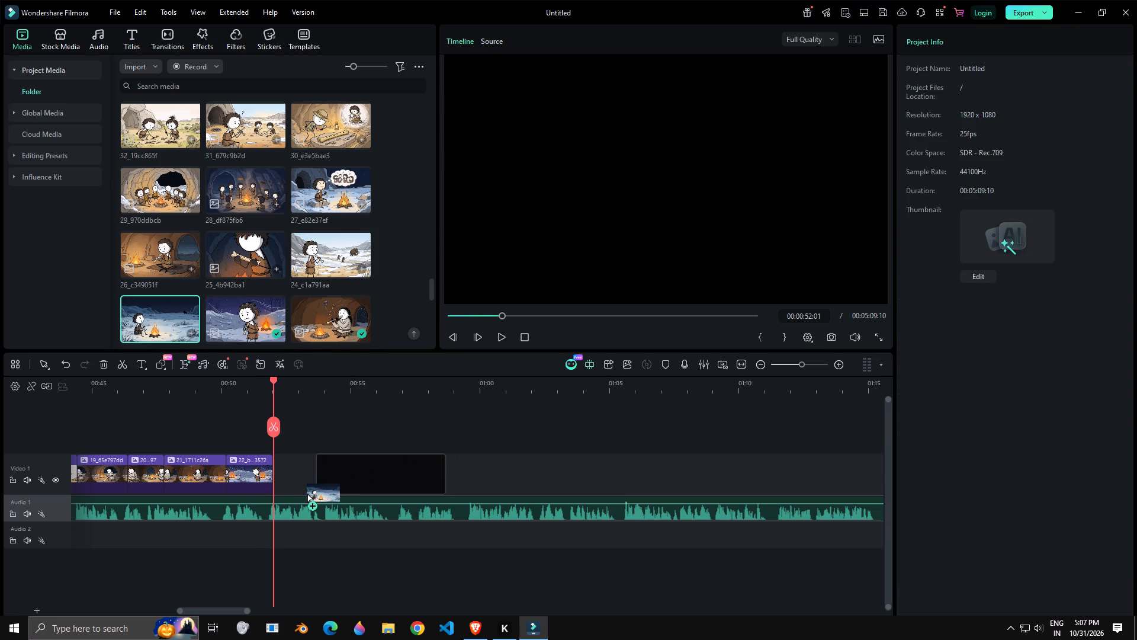
drag(307, 493, 277, 489)
key(space)
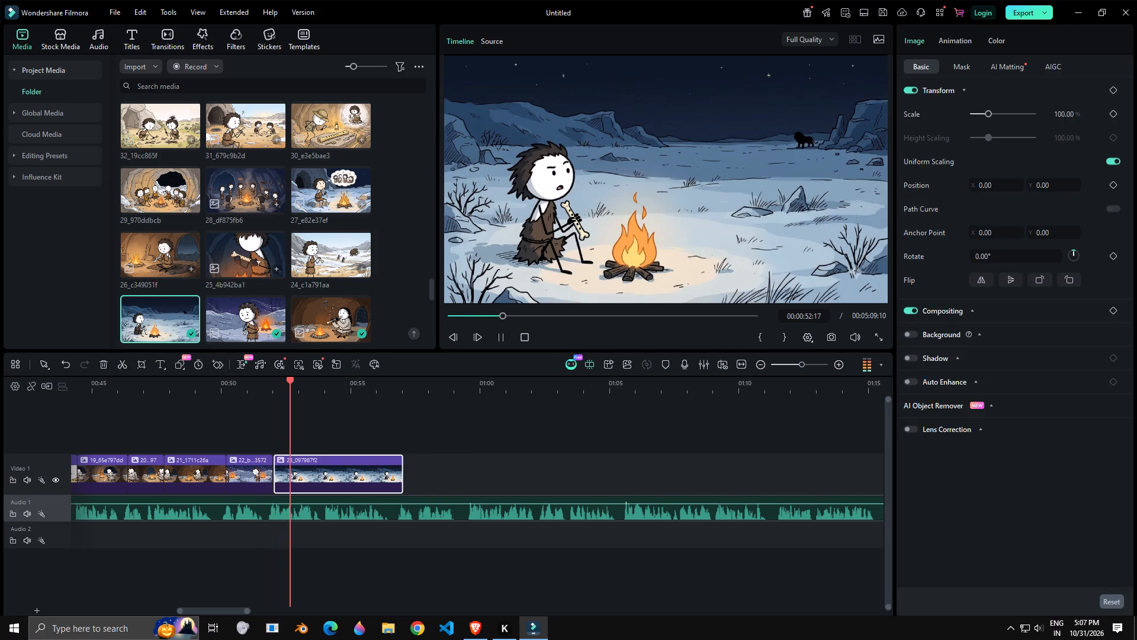
key(space)
key(space)
key(space)
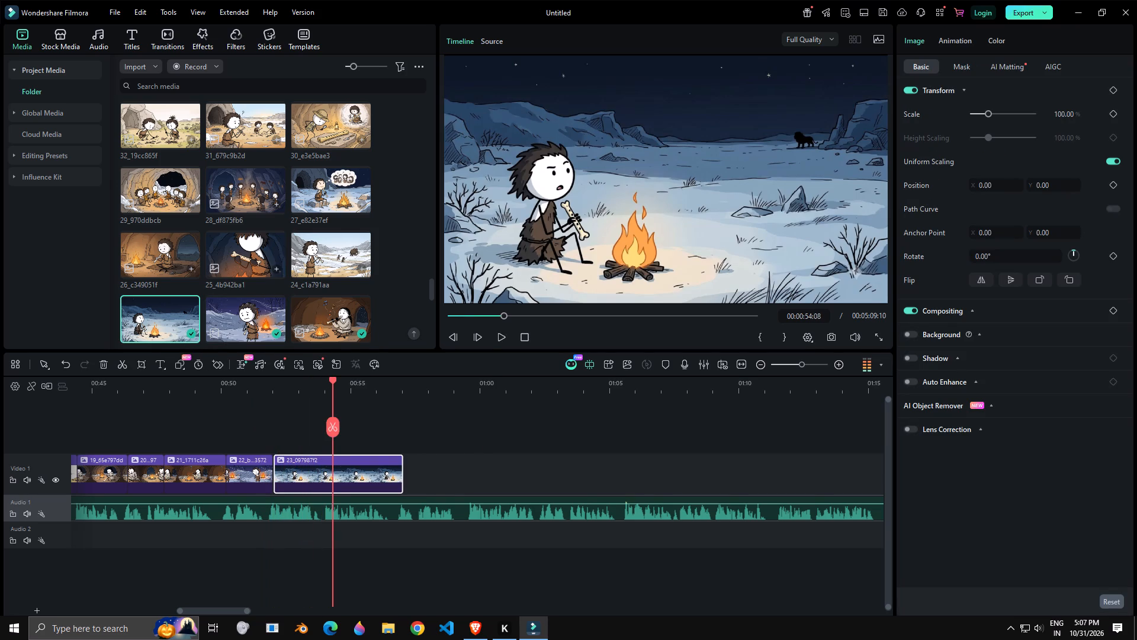
key(space)
key(space)
click(332, 424)
key(Delete)
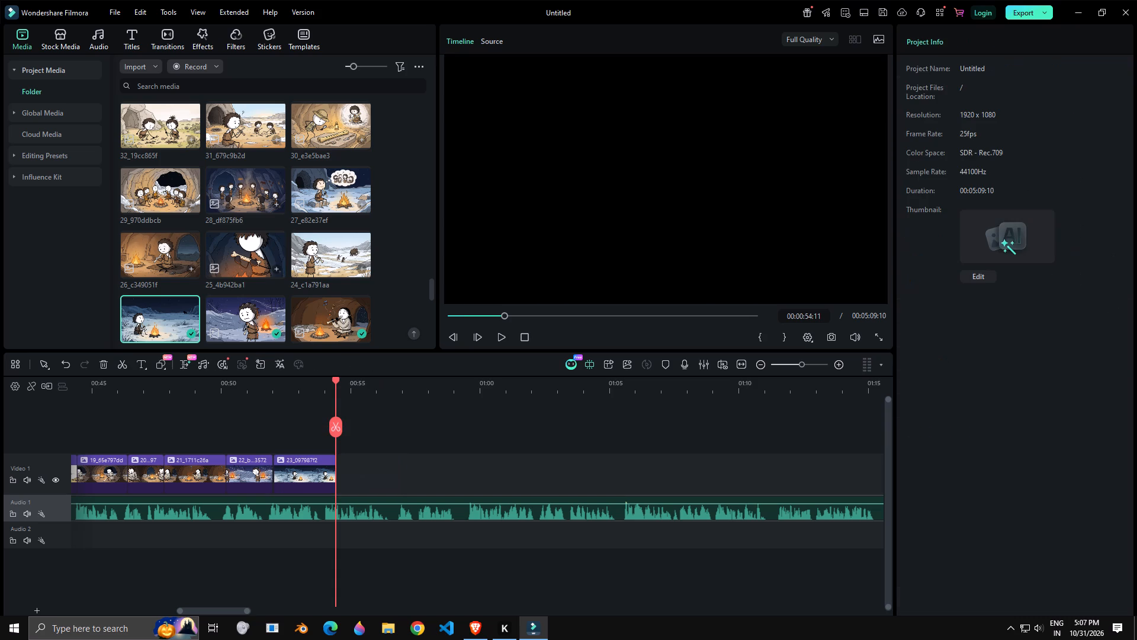
Place image 24_c1a791aa directly after the 23_097987f2 clip and split it at 00:00:57:04 to match the narration.
drag(323, 260, 335, 466)
key(space)
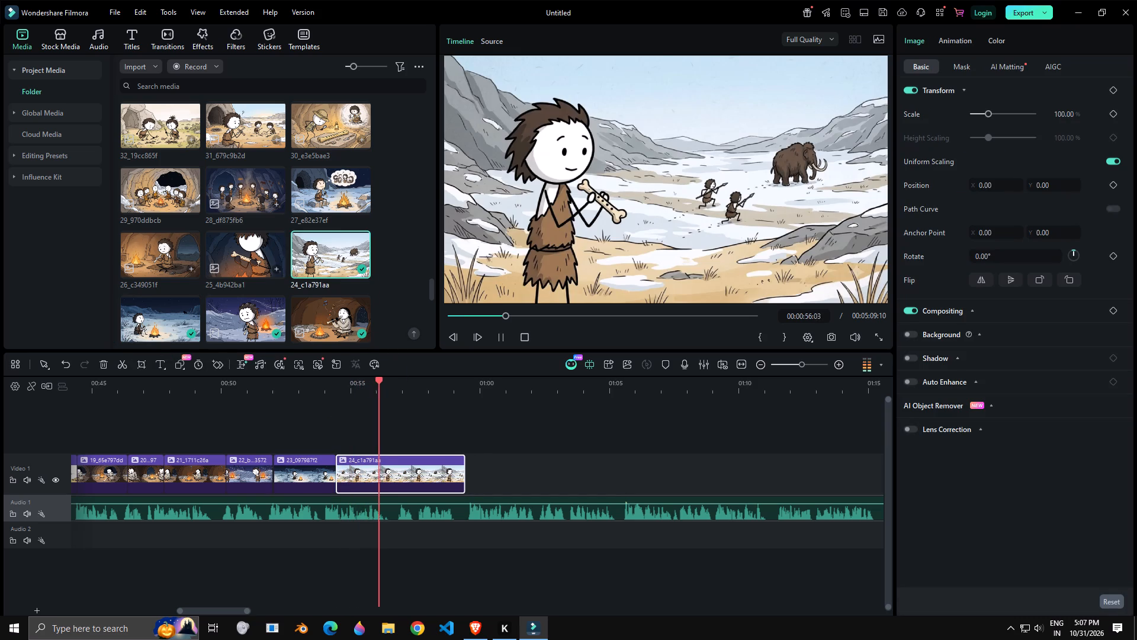
key(space)
key(space)
key(space)
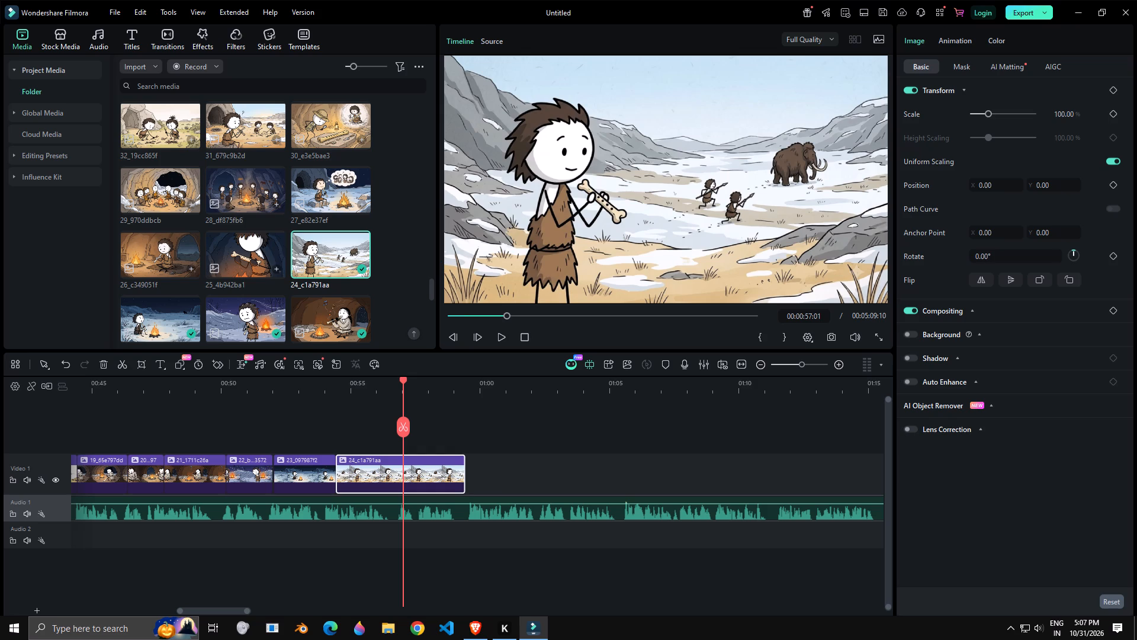
key(space)
key(space)
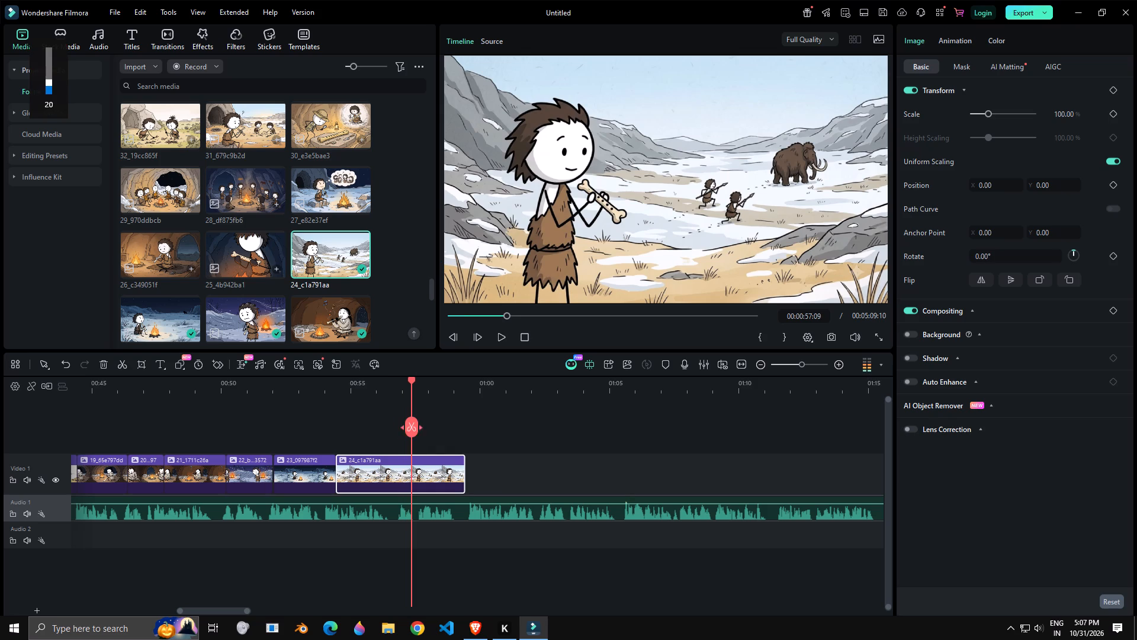
click(394, 390)
key(space)
key(space)
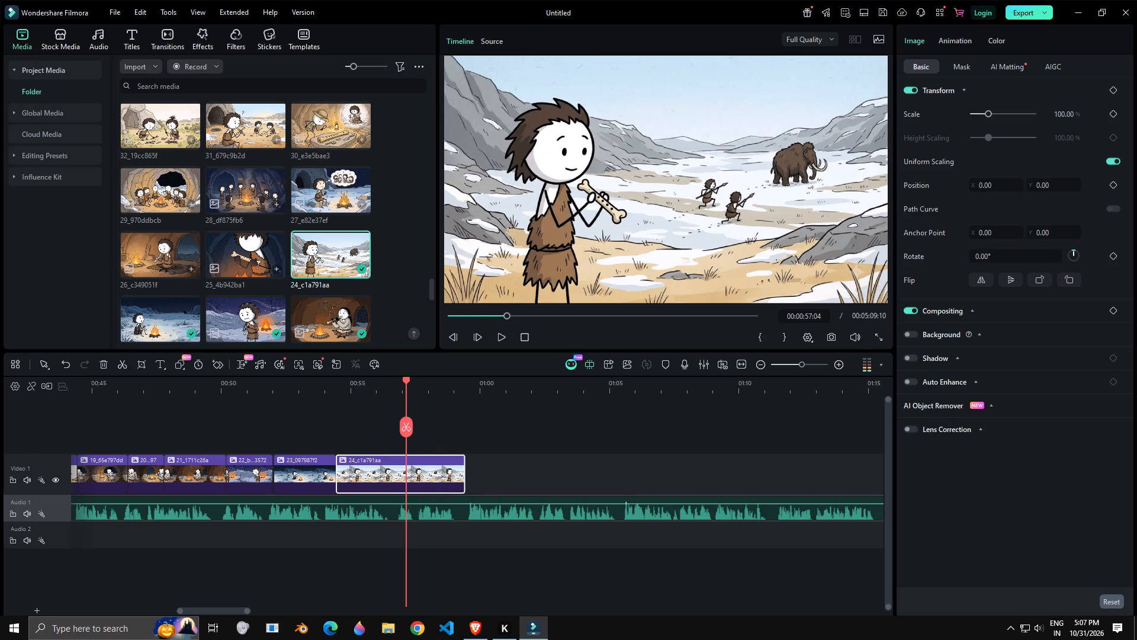
click(404, 423)
Play the narration on to 00:00:59:06 and delete the second part of the split 24_c1a791aa clip.
key(space)
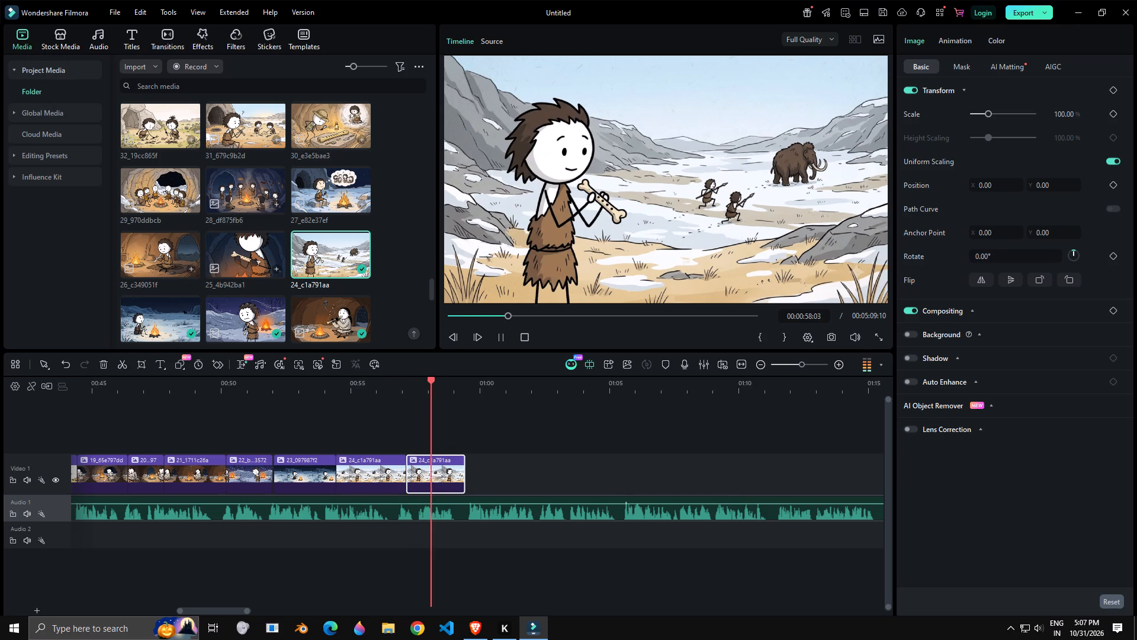
key(space)
key(space)
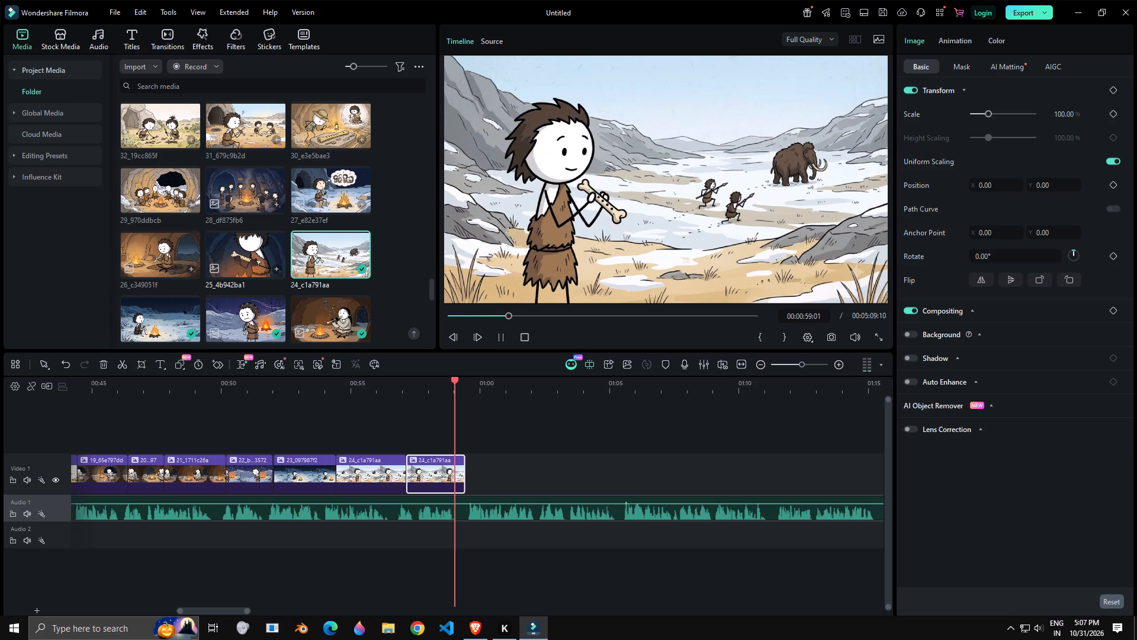
key(space)
click(415, 473)
key(Delete)
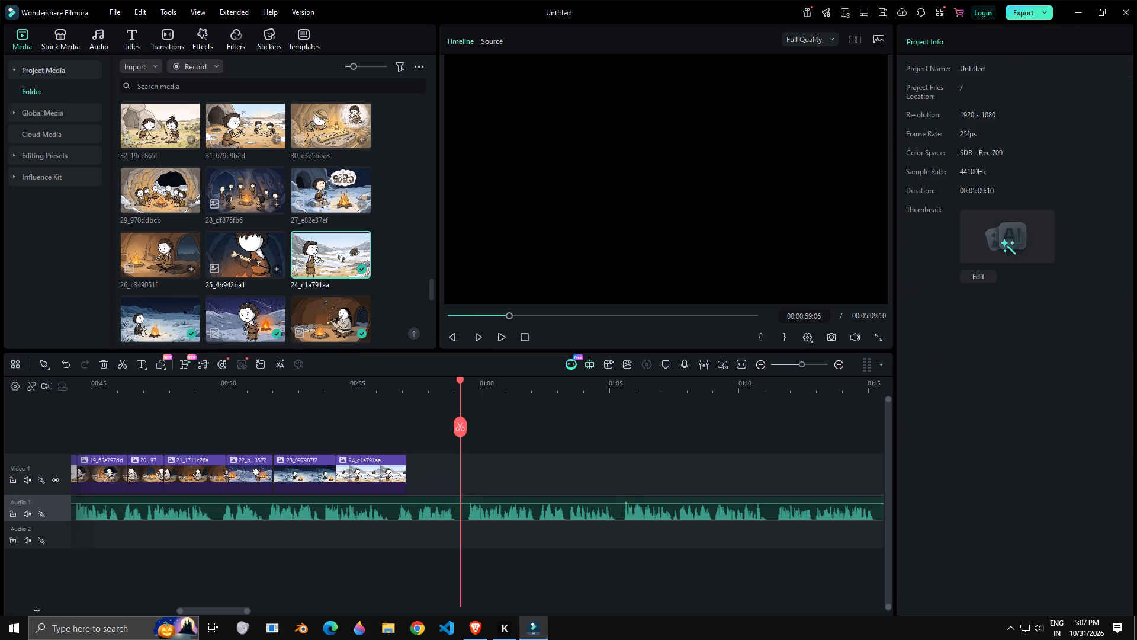
Place image 25_4b942ba1 directly after the 24_c1a791aa clip, split it at 00:00:59:17 following the narration, and delete its remaining part.
drag(237, 255, 409, 476)
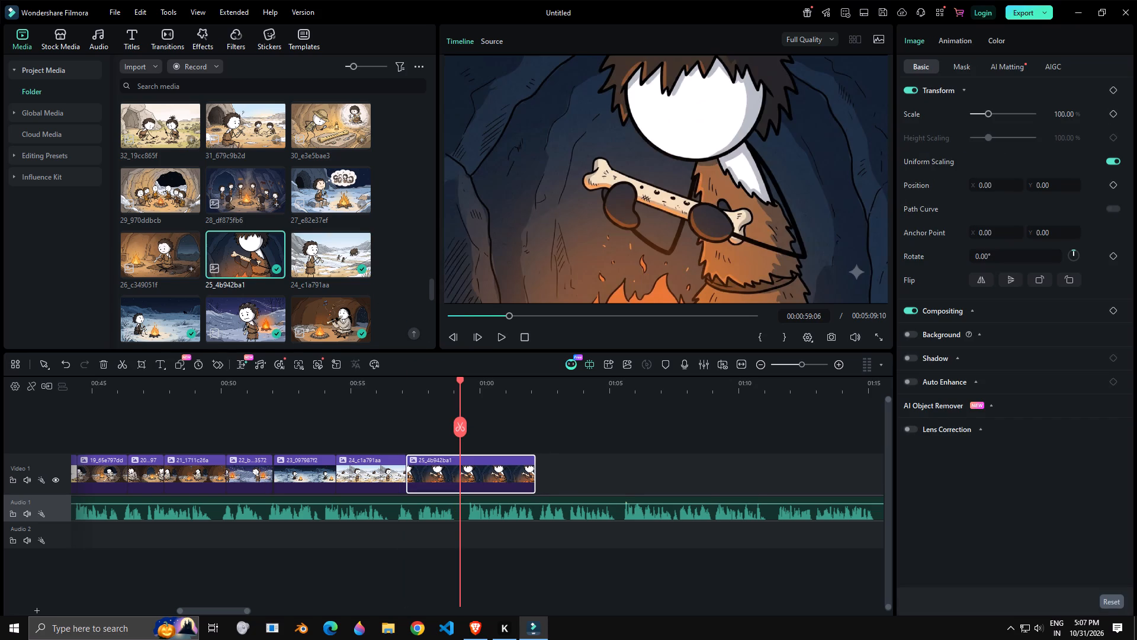
click(384, 392)
key(space)
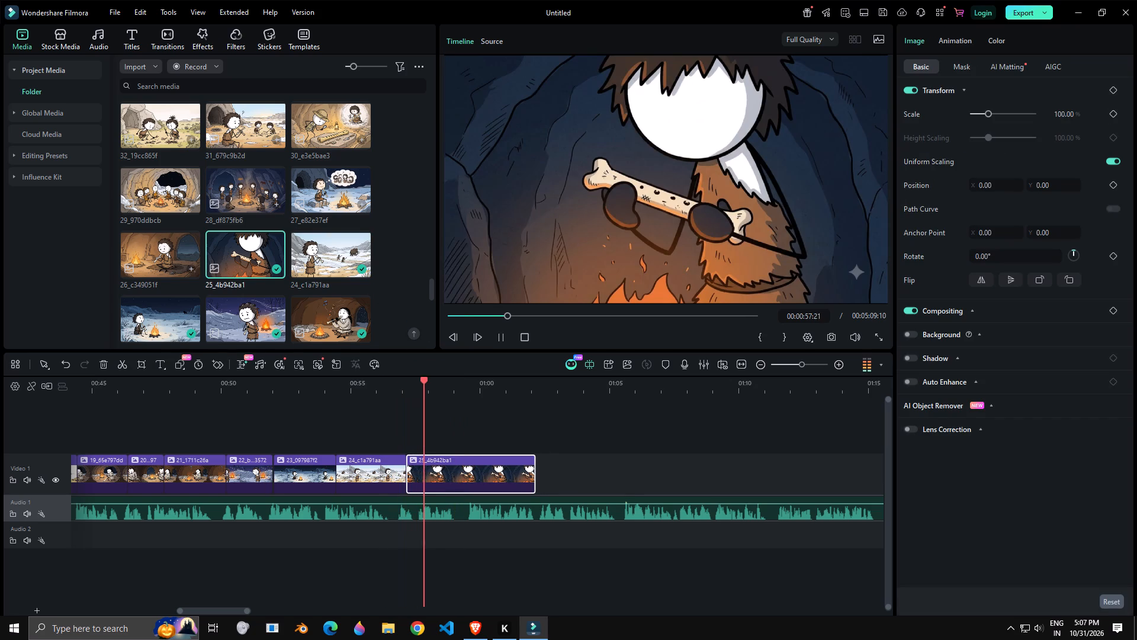
key(space)
key(space)
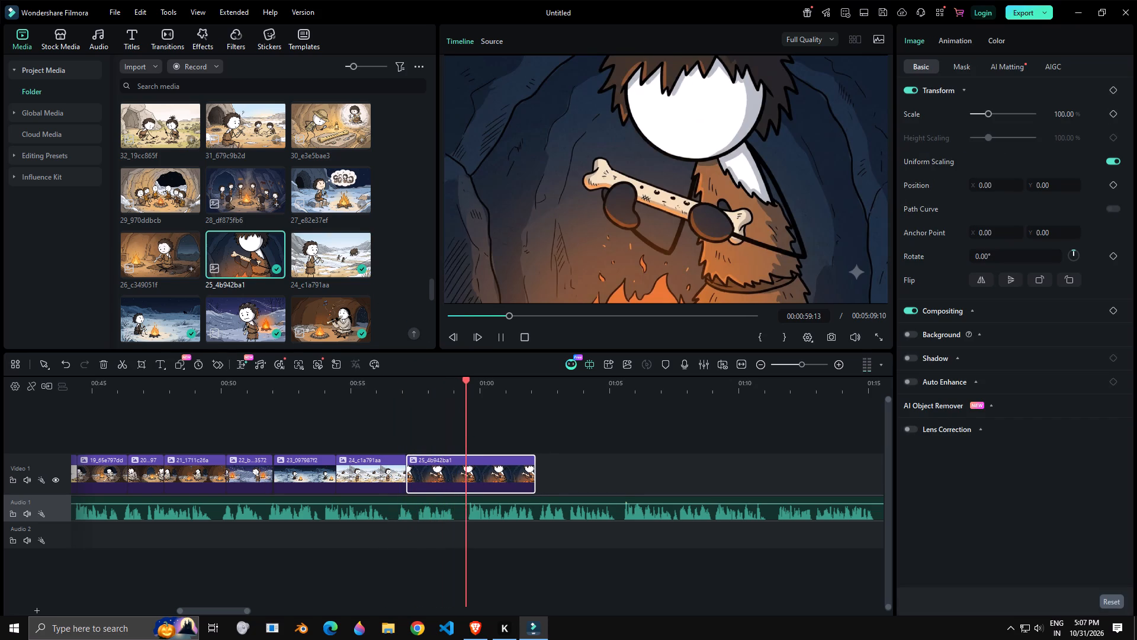
key(space)
click(468, 433)
key(Delete)
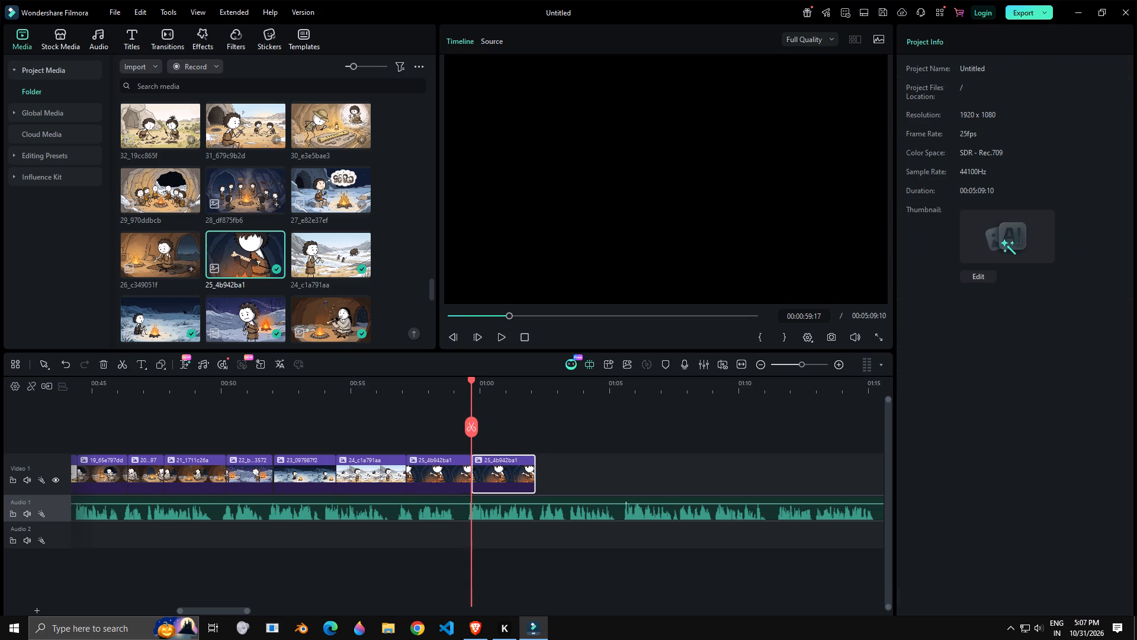
Place image 26_c349051f on Video 1 directly after the trimmed 25_4b942ba1 clip.
drag(162, 260, 462, 430)
drag(461, 439, 480, 488)
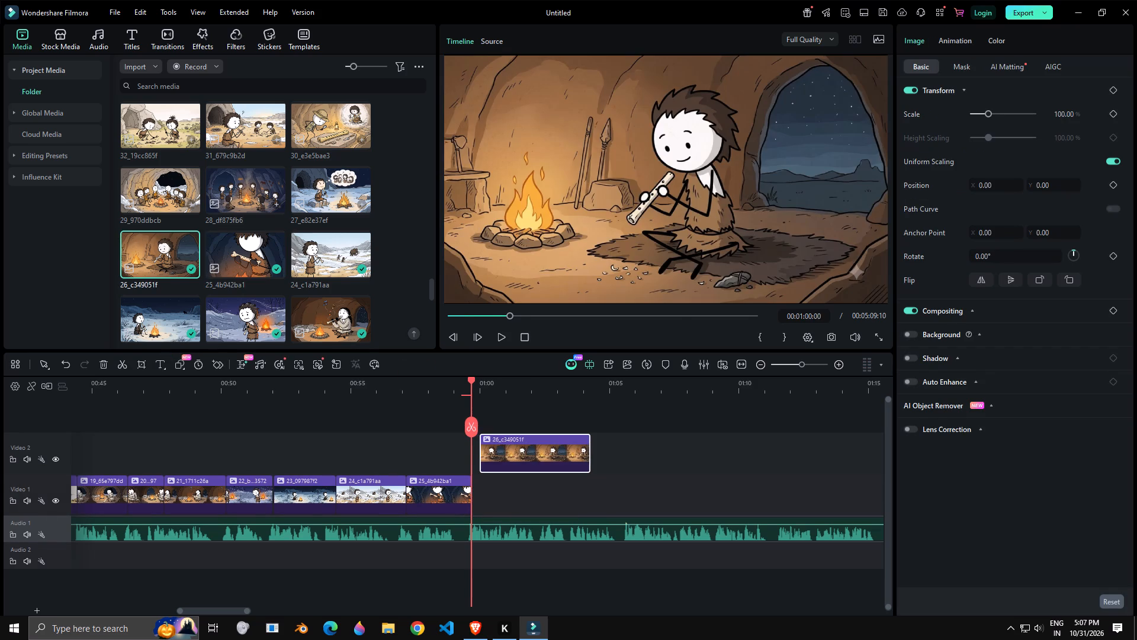
drag(546, 460, 538, 497)
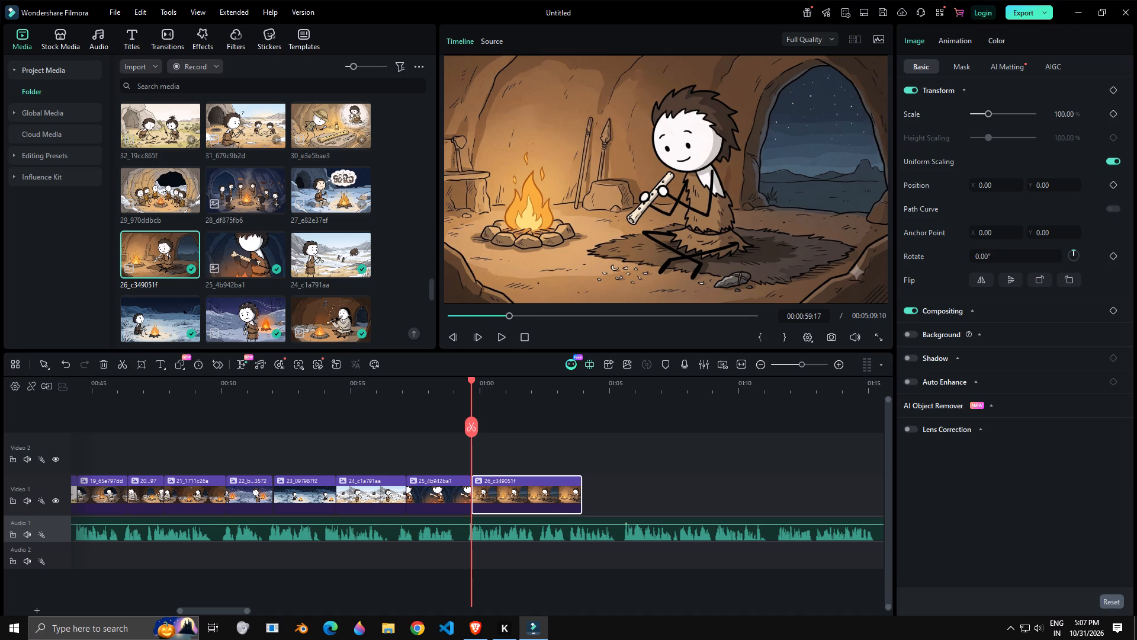
Replay the narration over the 26_c349051f clip, split it at 00:01:00:20, and delete its remaining part.
key(space)
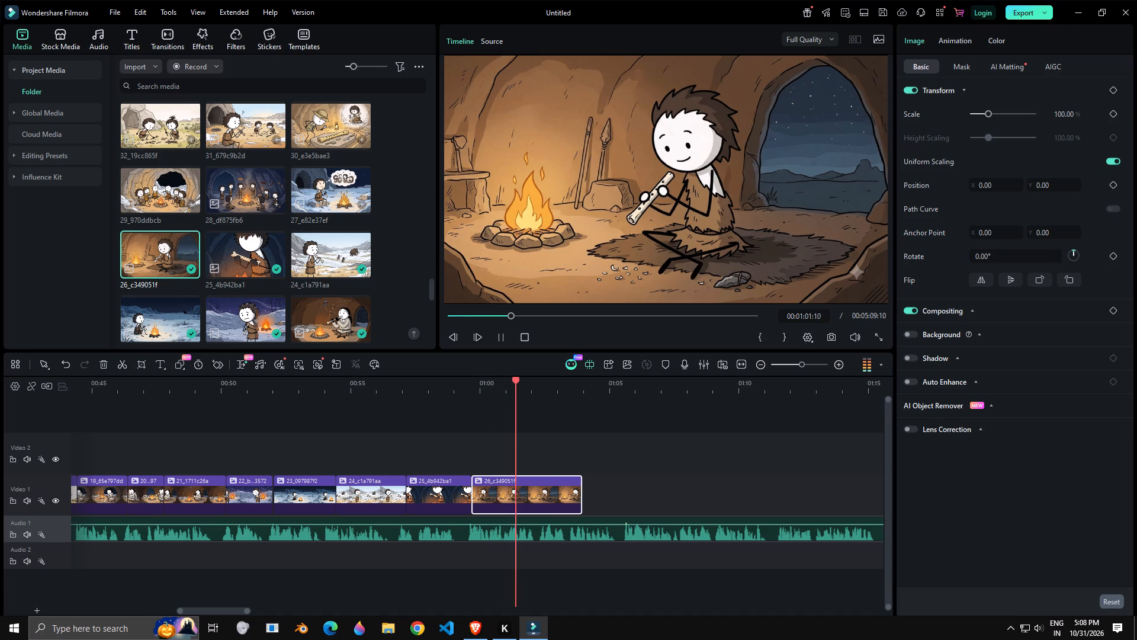
key(space)
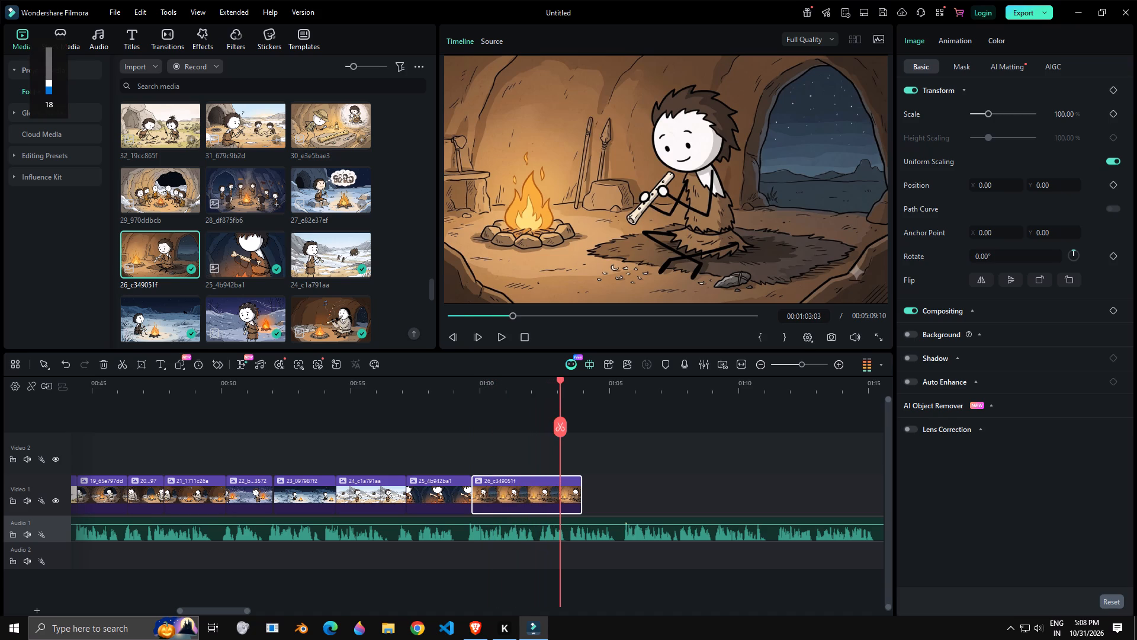
click(502, 383)
key(space)
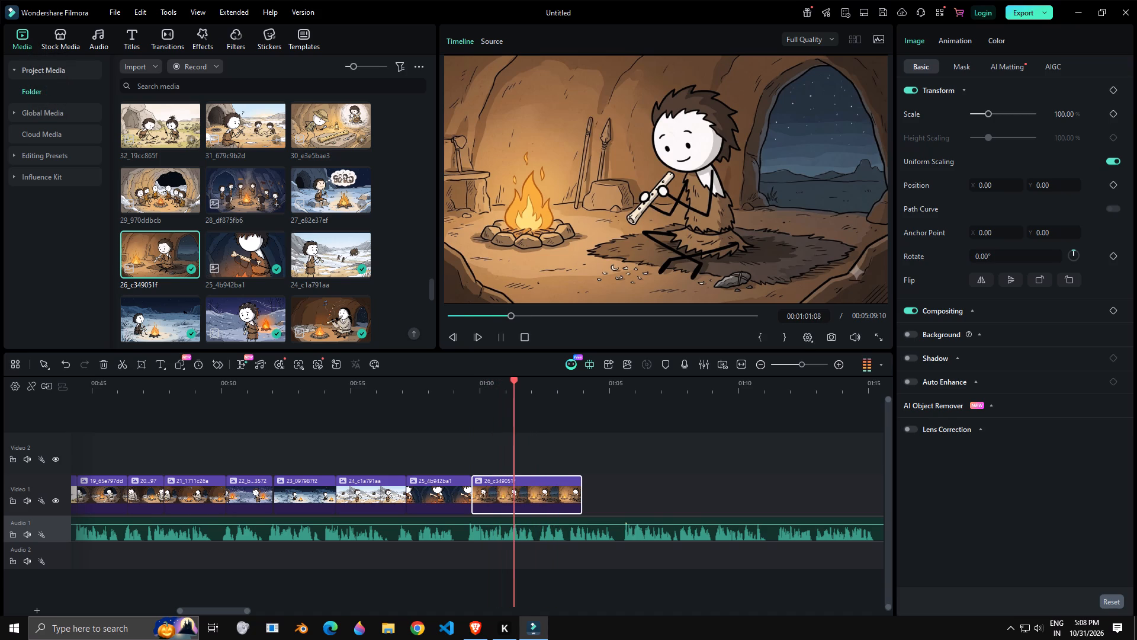
key(space)
key(space)
key(space)
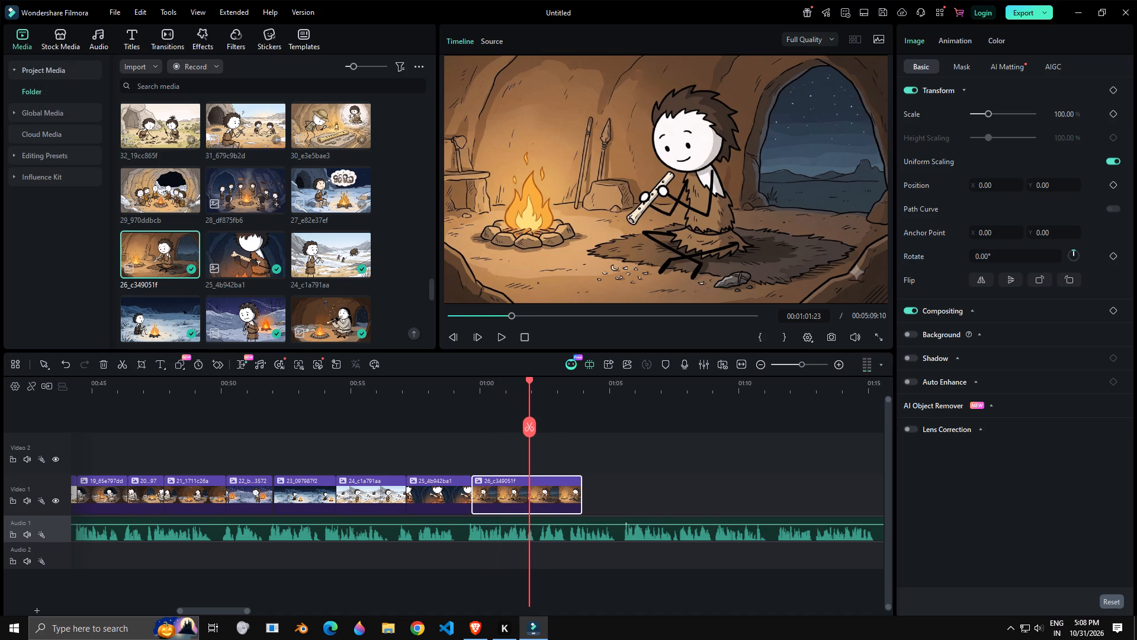
click(454, 385)
key(space)
key(space)
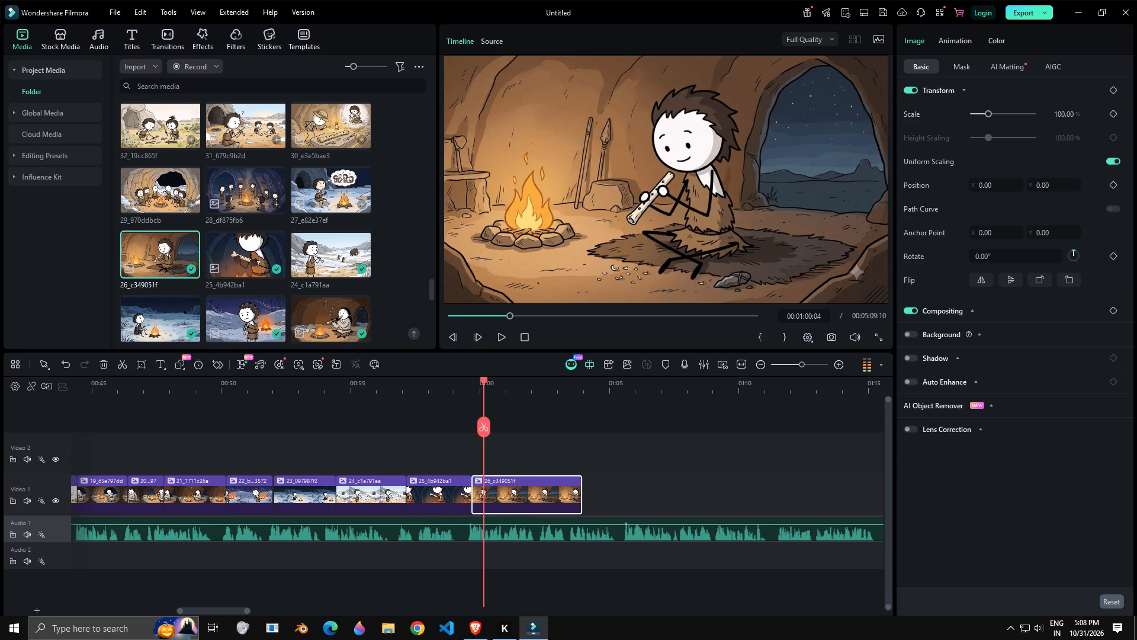
key(space)
key(space)
click(499, 429)
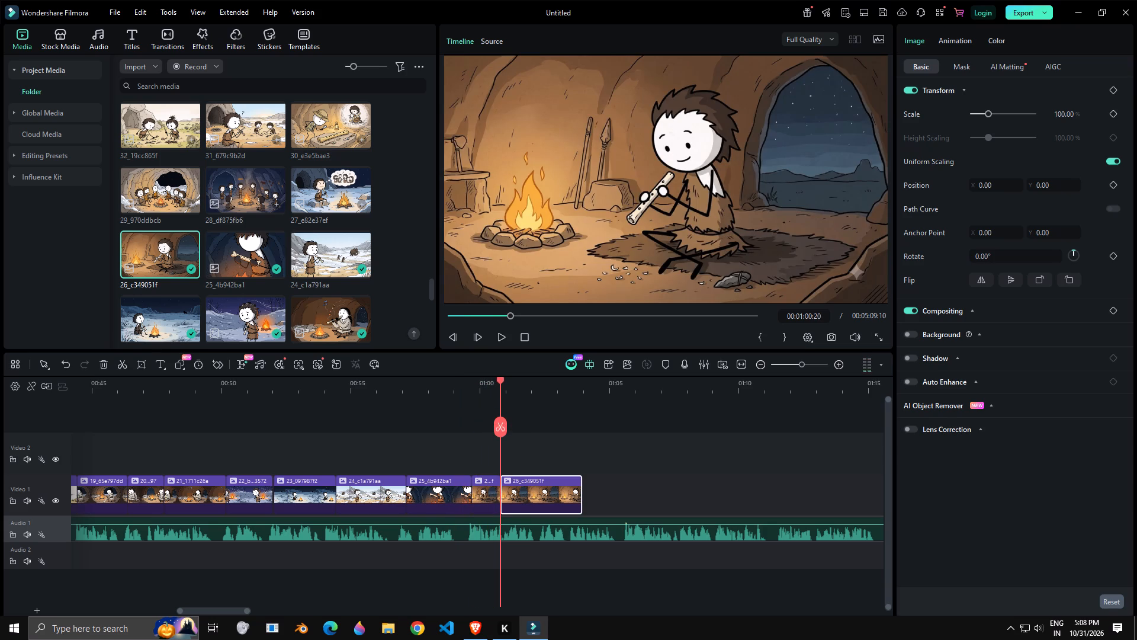
key(Delete)
Place image 27_e82e37ef directly after the 26_c349051f clip, split it at 00:01:02:10 following the narration, and delete its remaining part.
drag(323, 192, 336, 198)
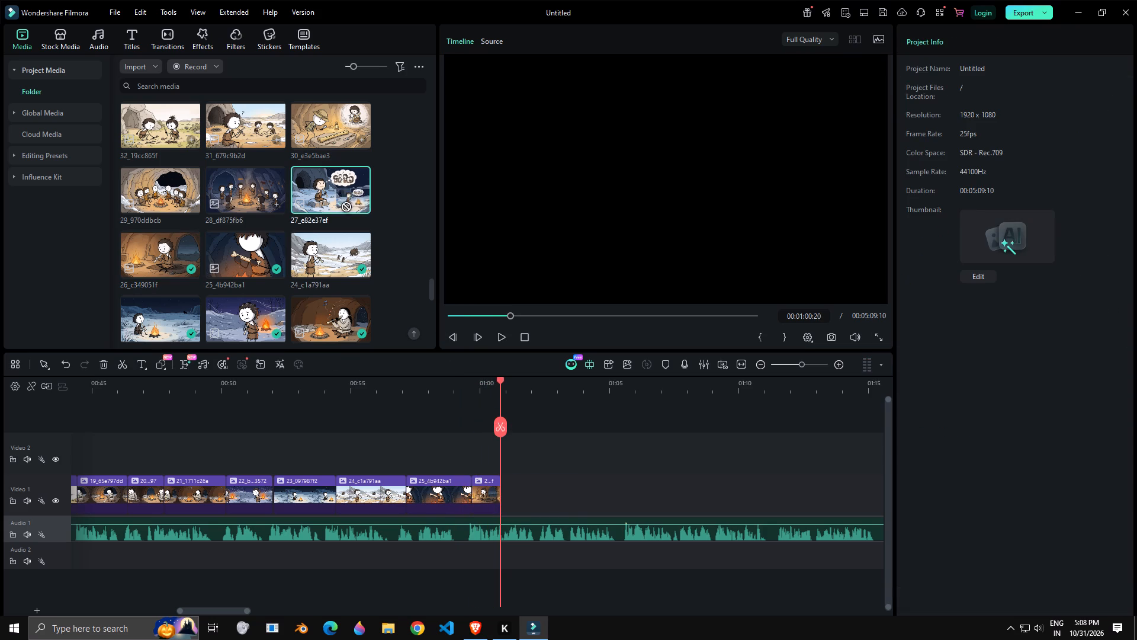
drag(336, 198, 502, 491)
key(space)
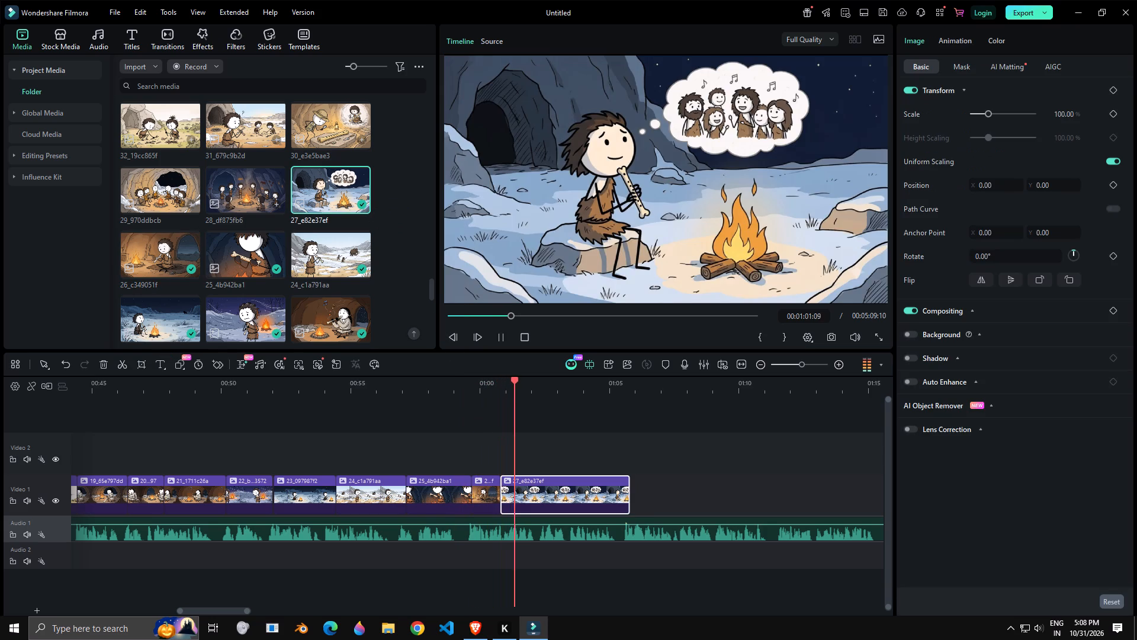
key(space)
click(542, 428)
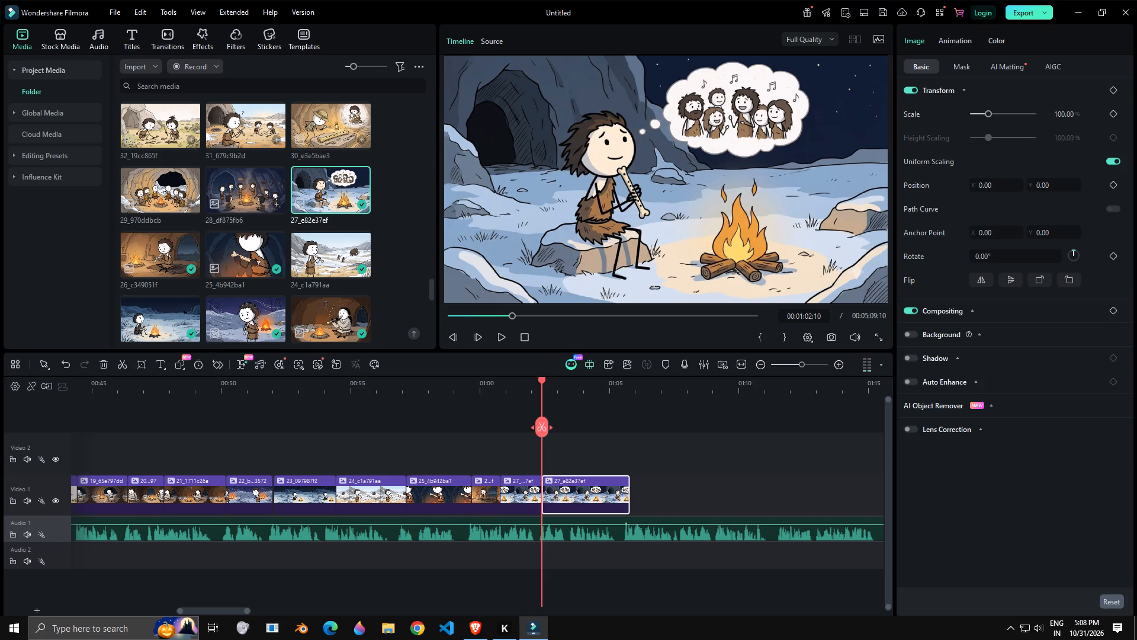
key(Delete)
Place image 28_df875fb6 directly after the 27_e82e37ef clip, split it at 00:01:03:16 following the narration, and delete its remaining part.
drag(236, 183, 544, 504)
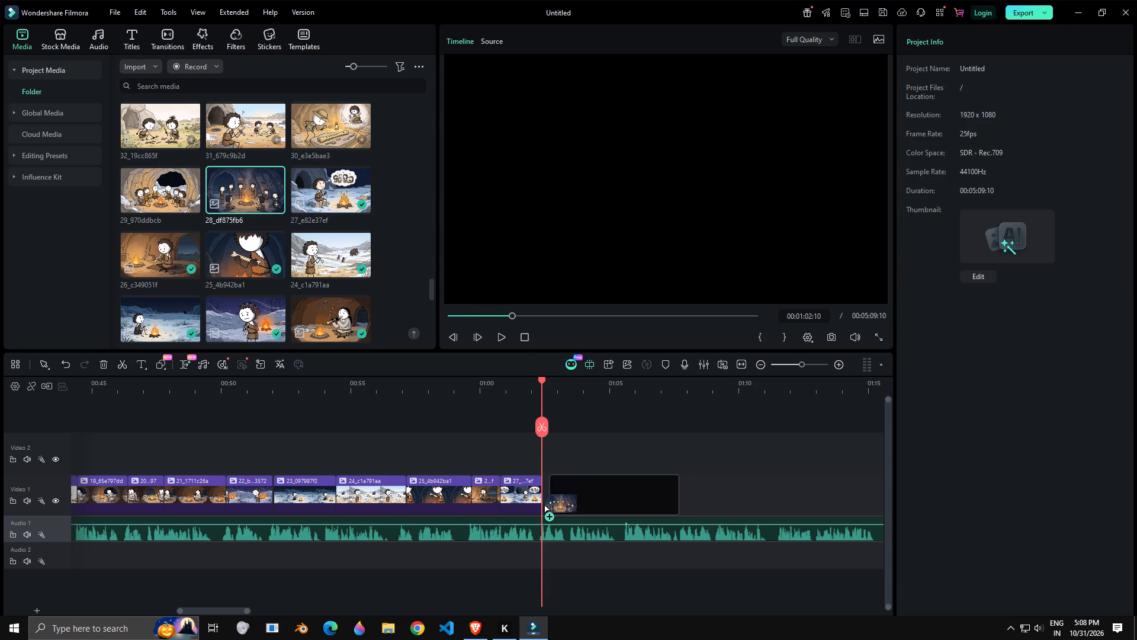
drag(544, 504, 542, 504)
key(space)
key(space)
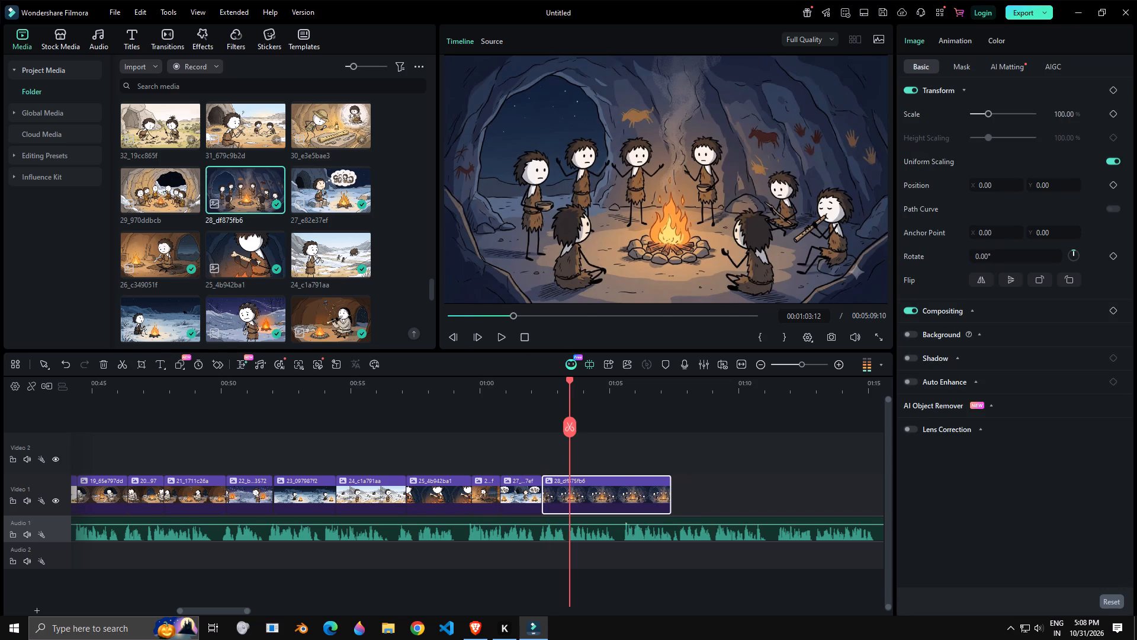
key(space)
key(space)
click(574, 427)
key(Delete)
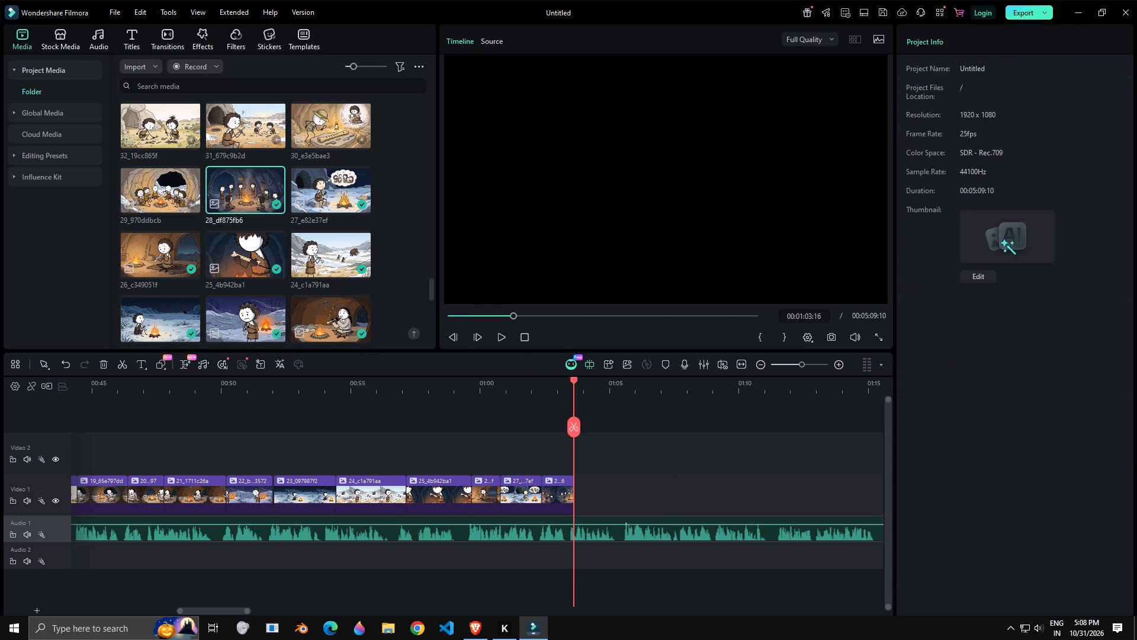
Place image 29_970ddbcb on Video 1 directly after the trimmed 28_df875fb6 clip.
drag(162, 192, 572, 481)
Play and replay the narration over the 29_970ddbcb clip to find where the image should end.
key(space)
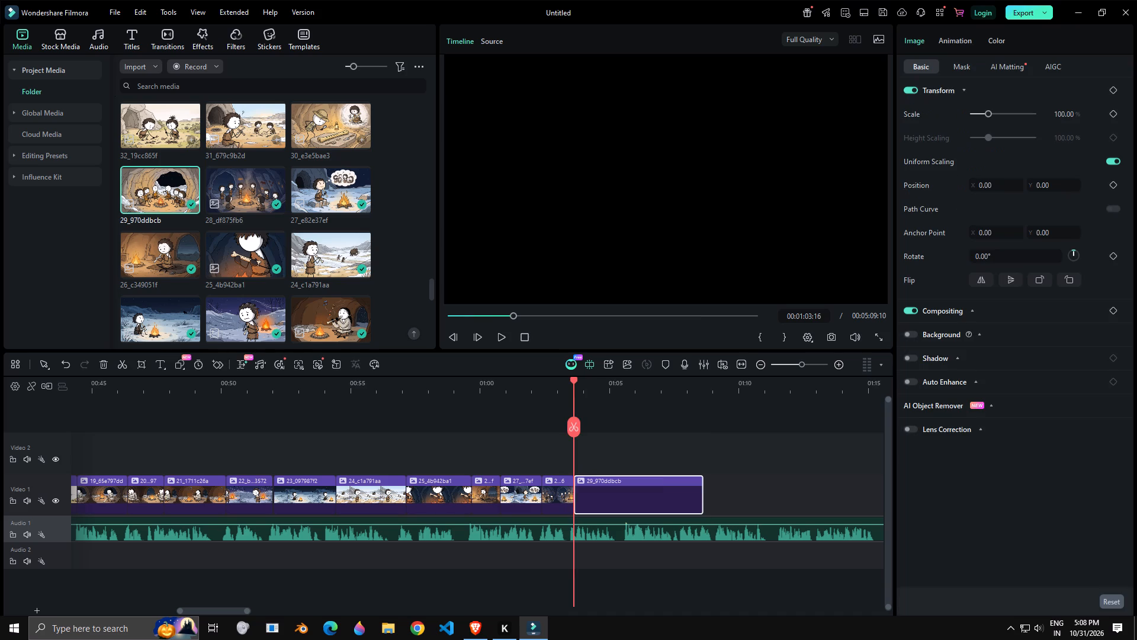
key(space)
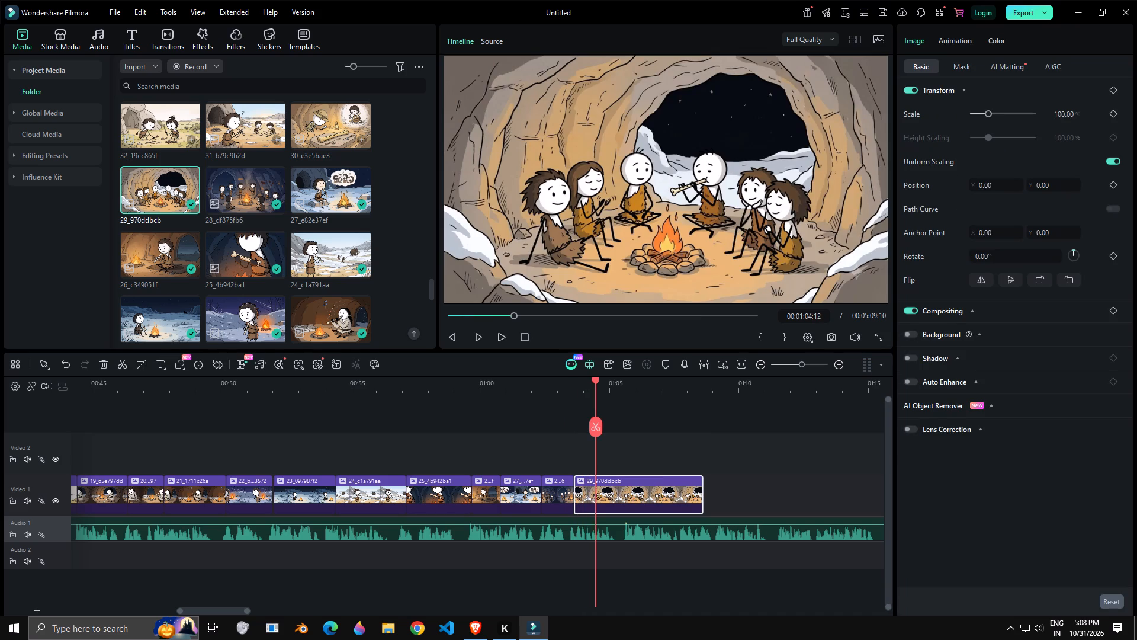
key(space)
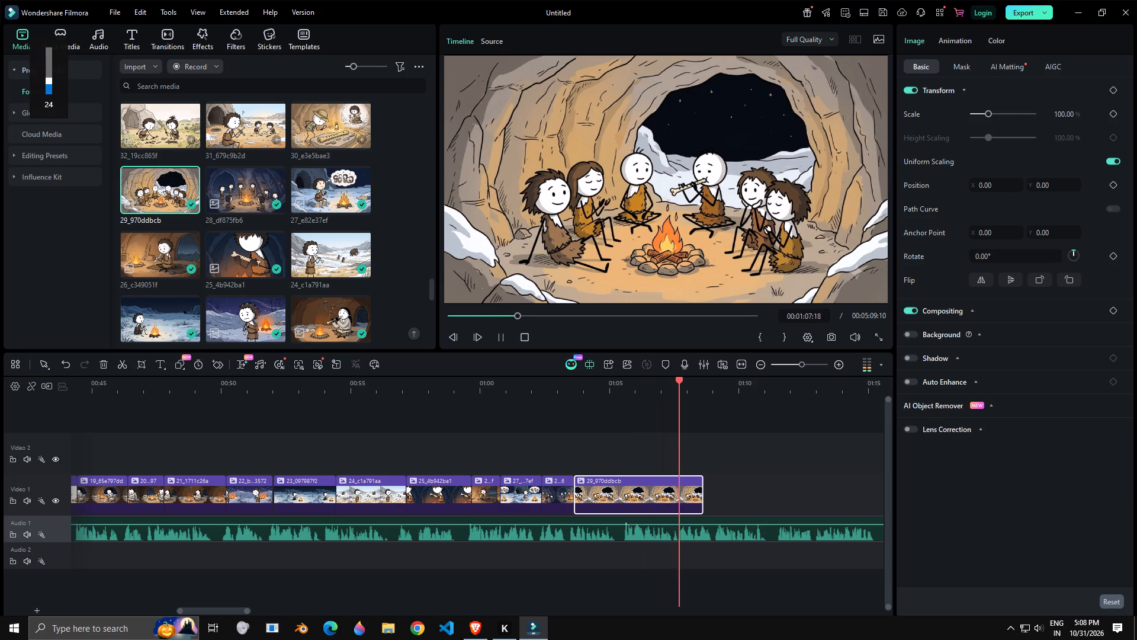
key(space)
key(space)
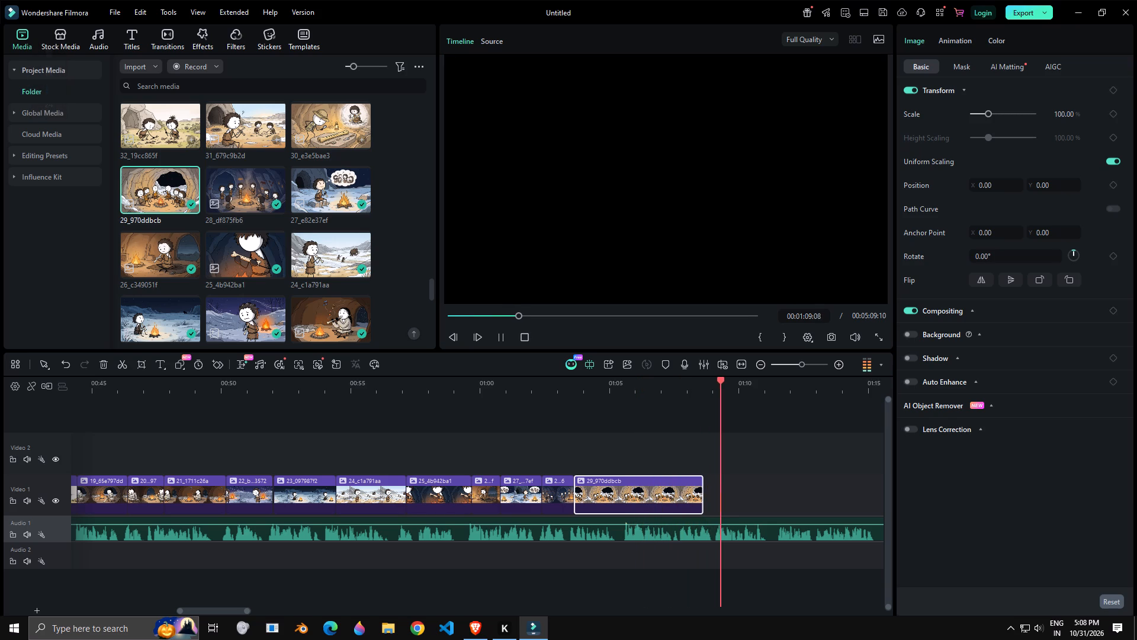
key(space)
key(space)
click(622, 391)
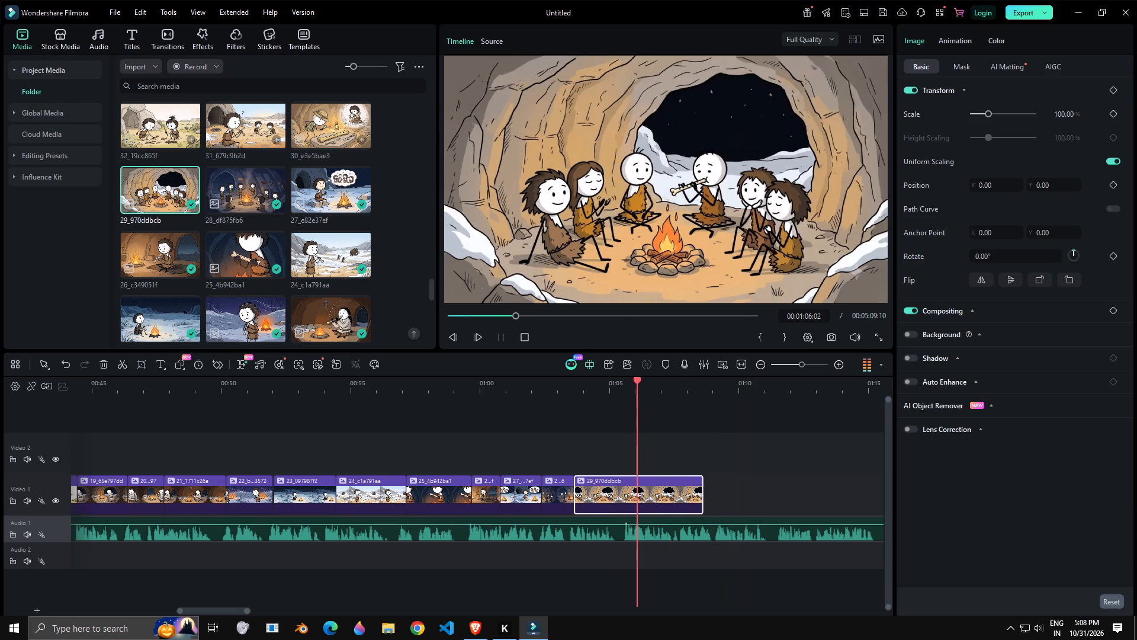
key(space)
click(606, 385)
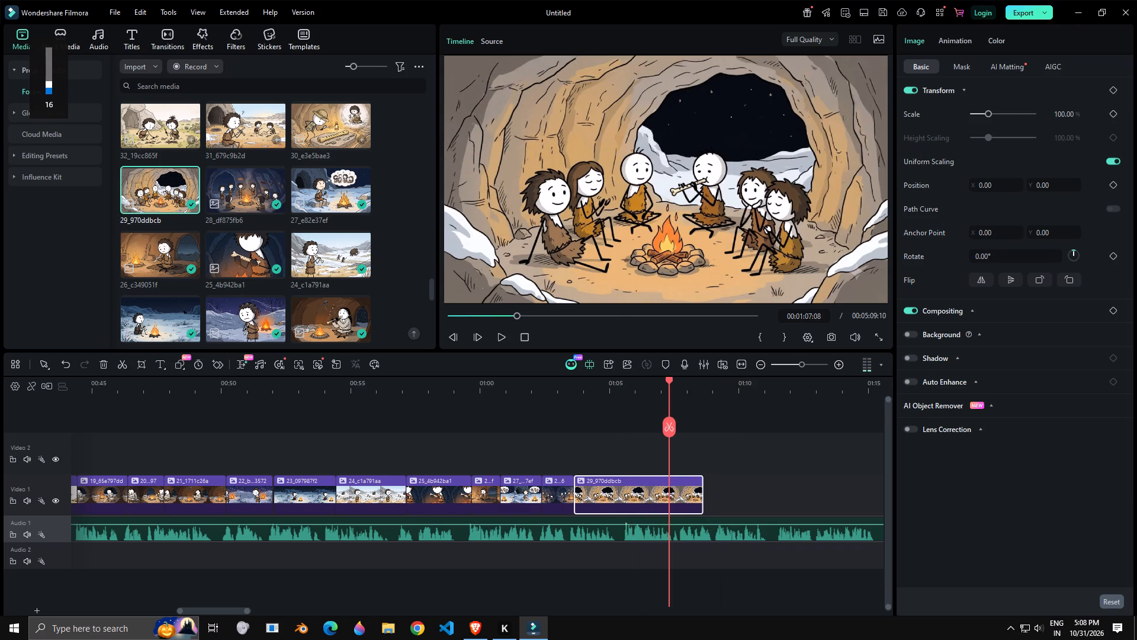
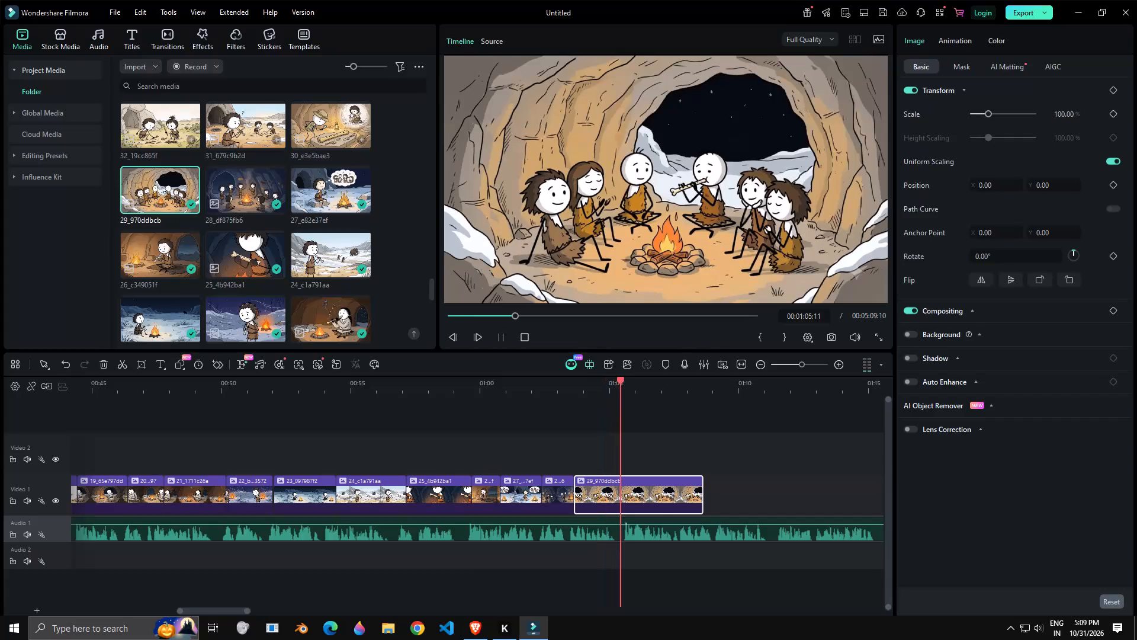
Replay the narration over the 29_970ddbcb clip, split it at 00:01:06:00, and delete its remaining part.
key(space)
click(571, 390)
key(space)
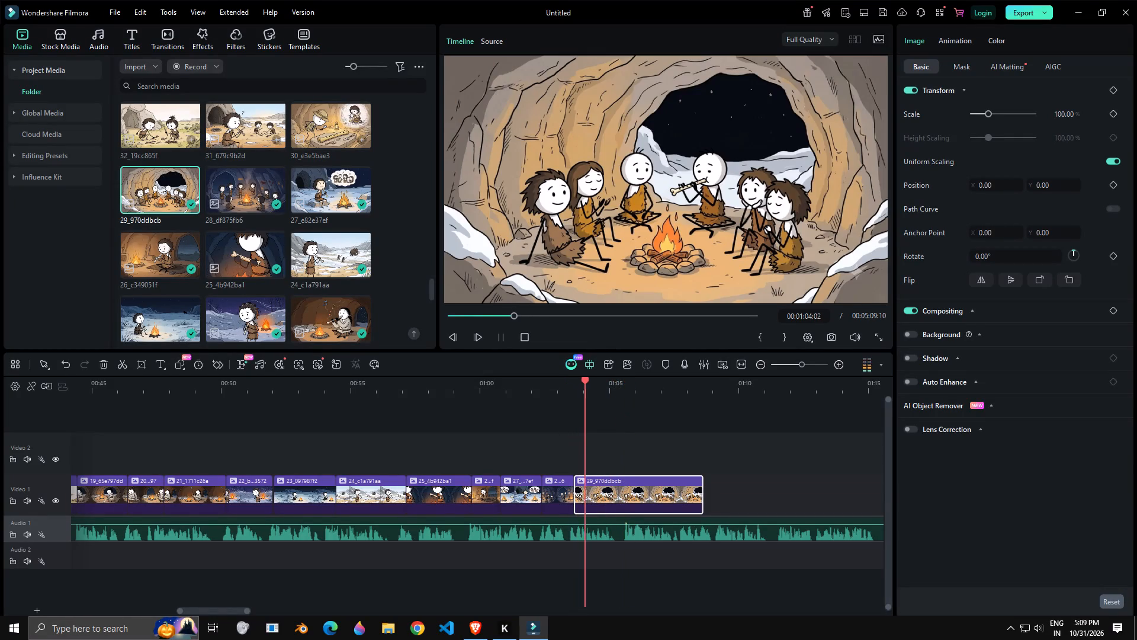
key(space)
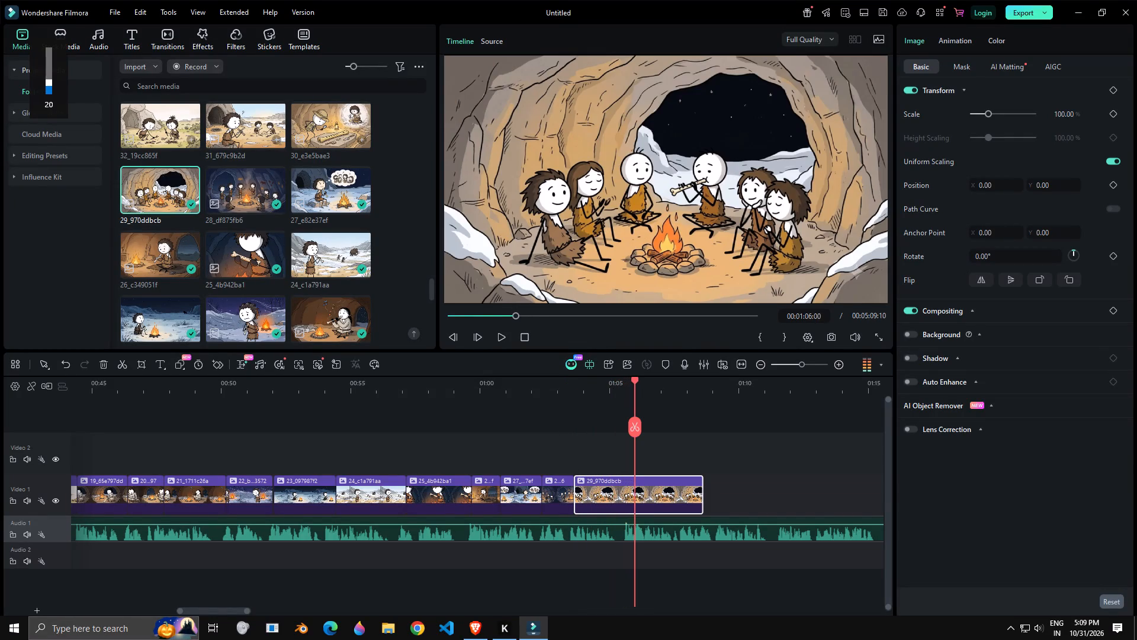
click(635, 423)
key(Delete)
Place image 30_e3e5bae3 on Video 1 directly after the trimmed 29_970ddbcb clip.
drag(319, 122, 664, 494)
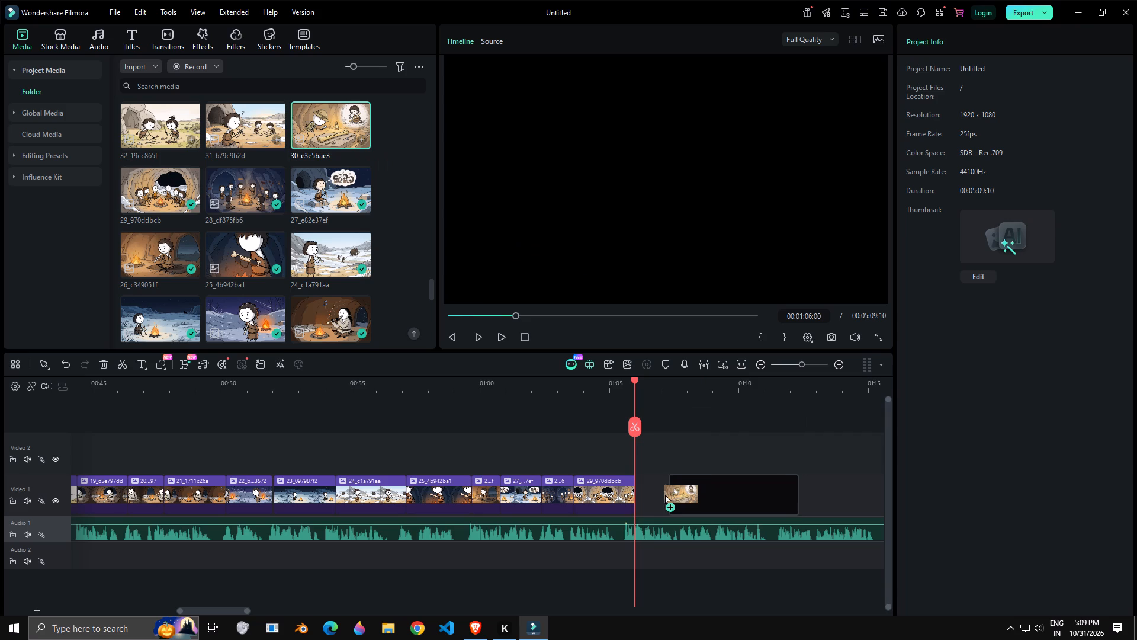
drag(664, 494, 632, 500)
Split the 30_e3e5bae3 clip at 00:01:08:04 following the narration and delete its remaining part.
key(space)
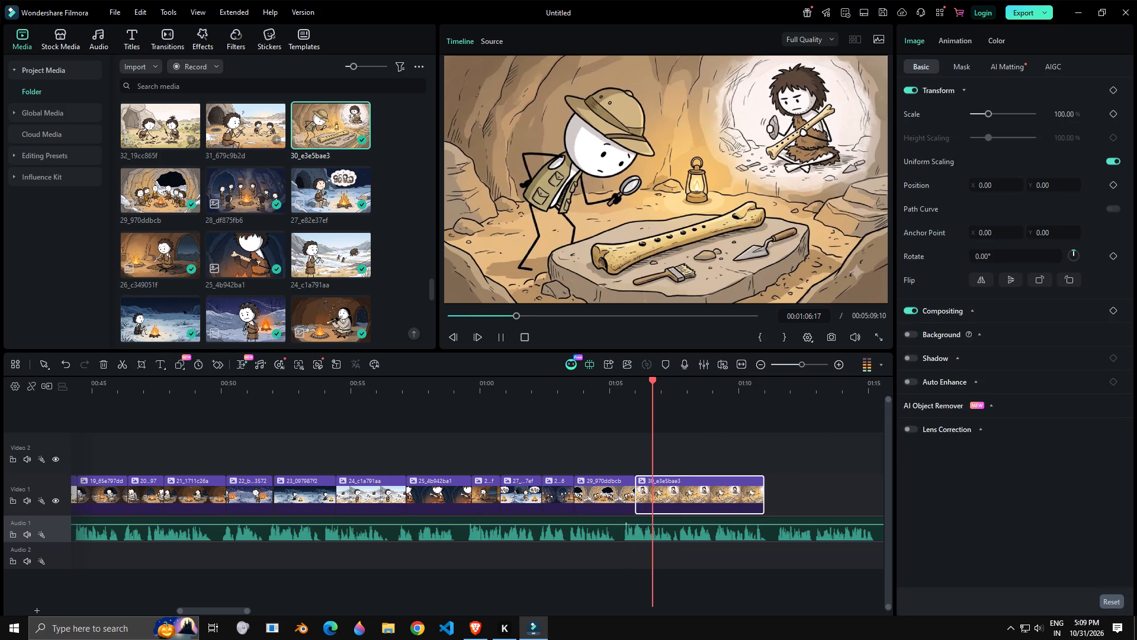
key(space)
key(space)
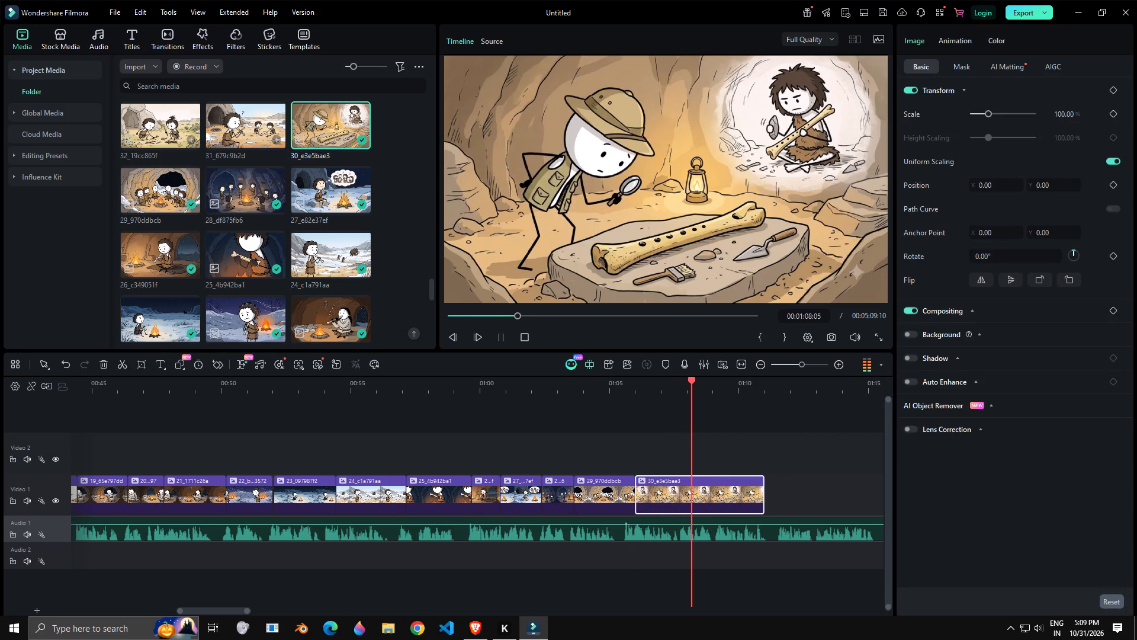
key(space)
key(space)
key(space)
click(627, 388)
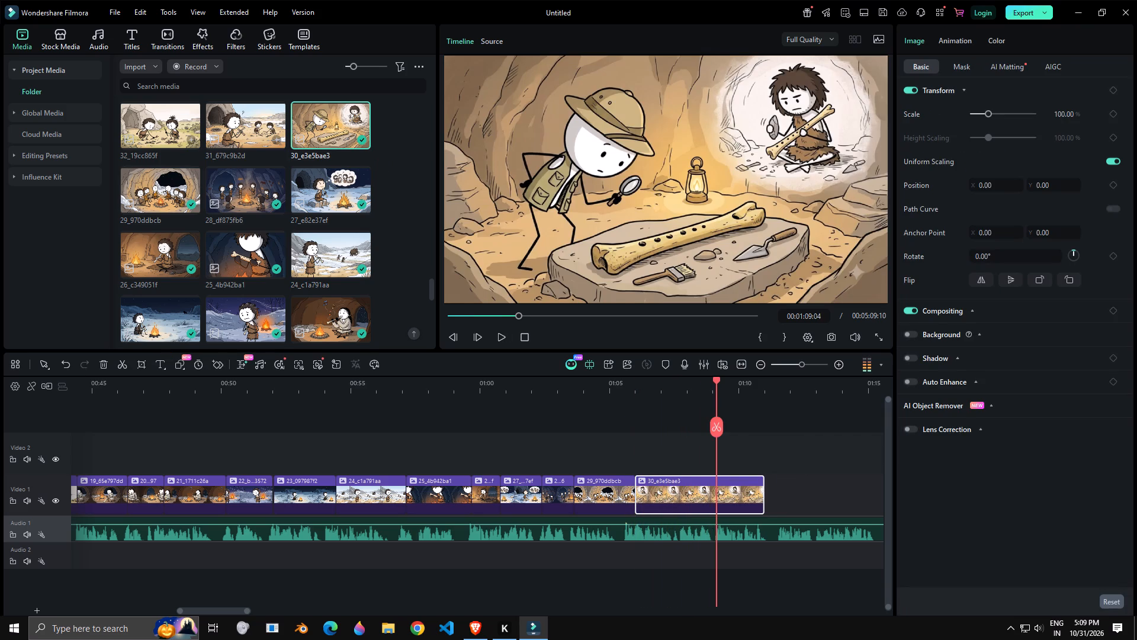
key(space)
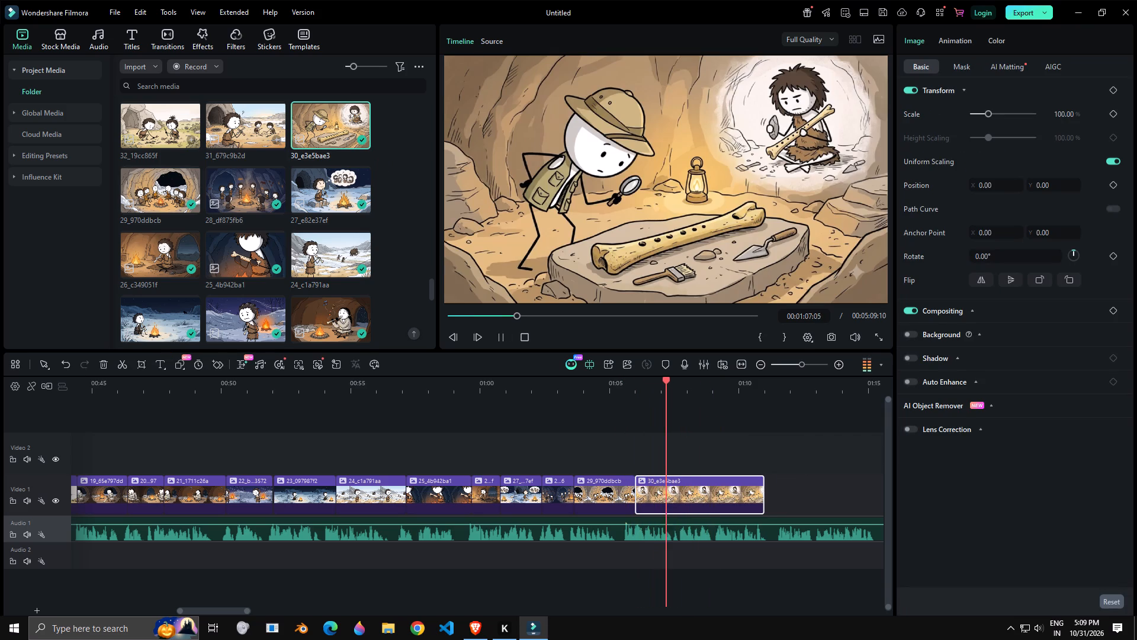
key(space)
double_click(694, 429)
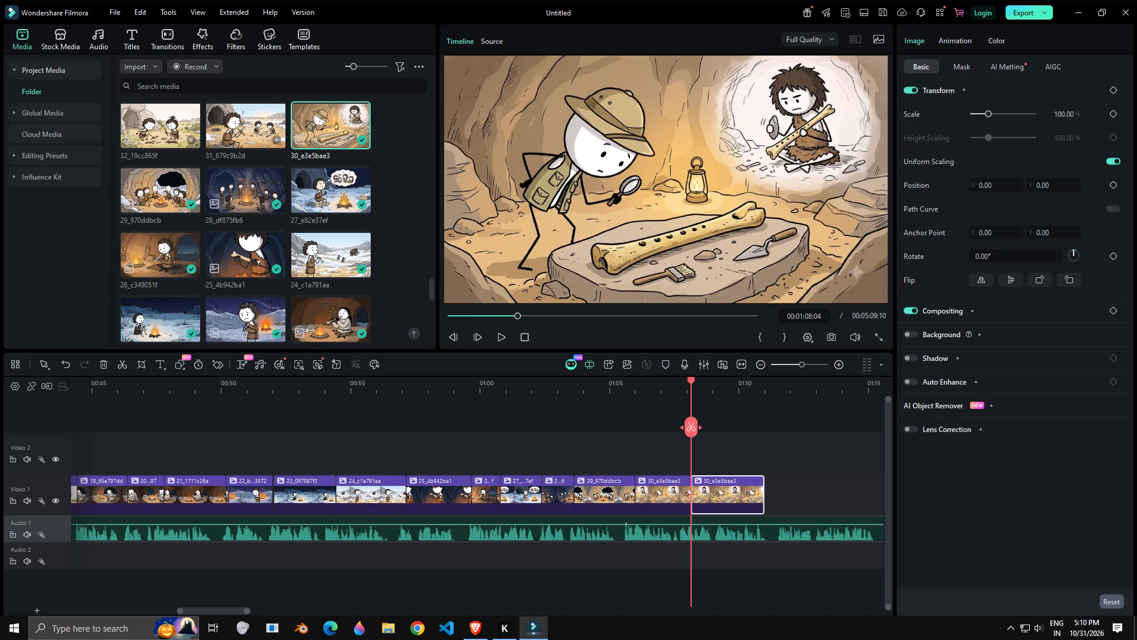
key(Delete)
Listen to the narration past the 30_e3e5bae3 clip and extend the clip's end to about 00:01:11:14, just before the next narration phrase.
key(space)
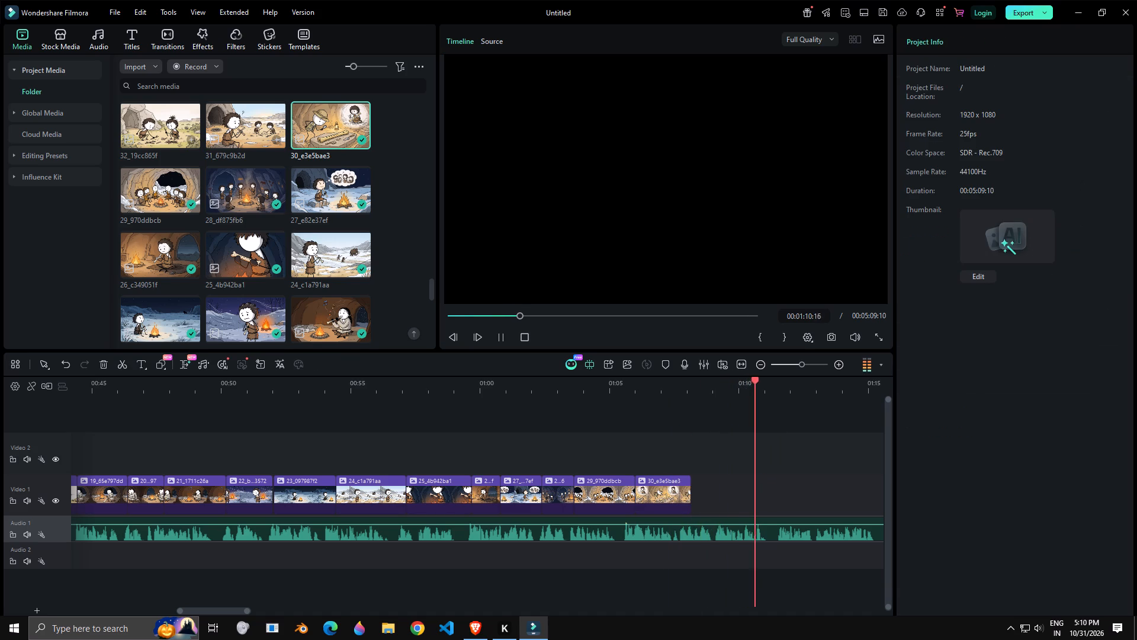
key(space)
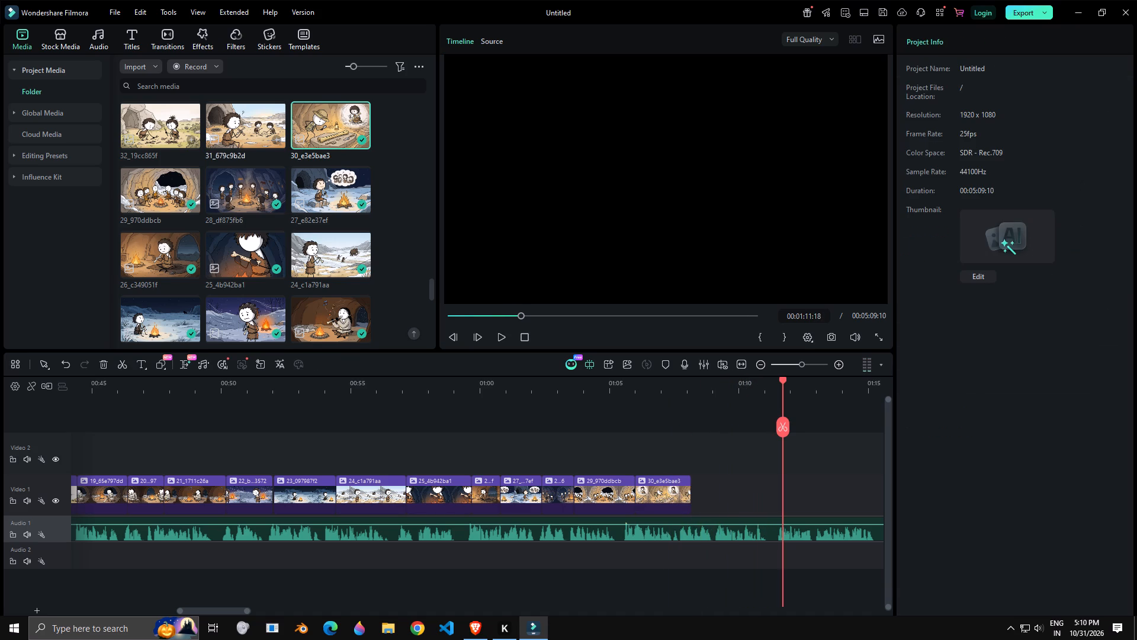
drag(221, 607, 245, 612)
key(space)
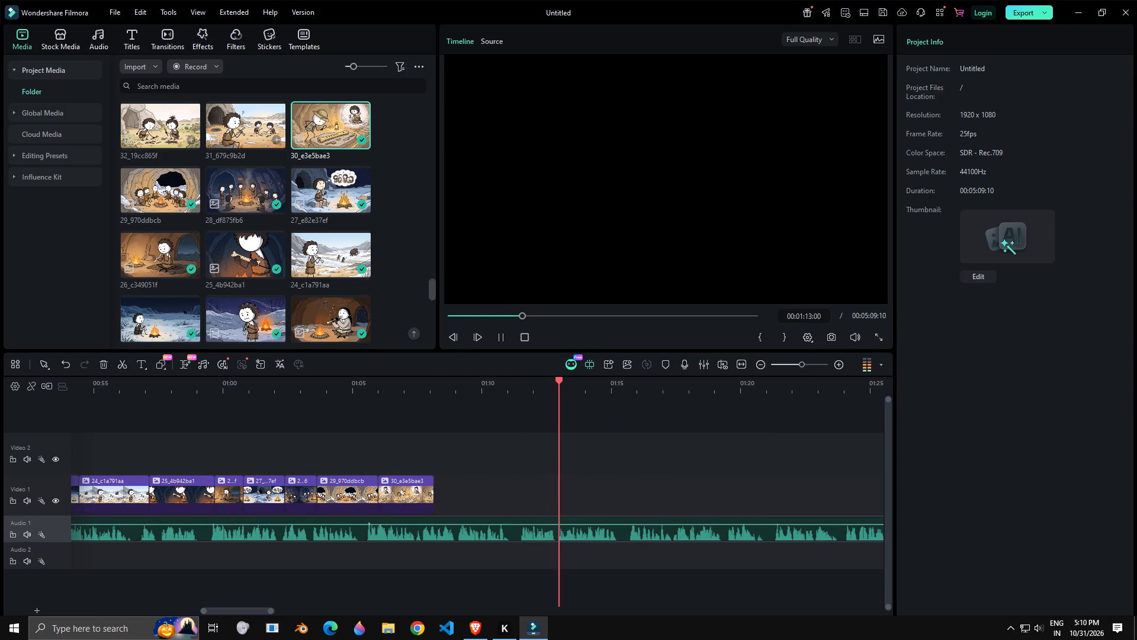
click(432, 283)
drag(432, 283, 431, 276)
click(431, 276)
key(space)
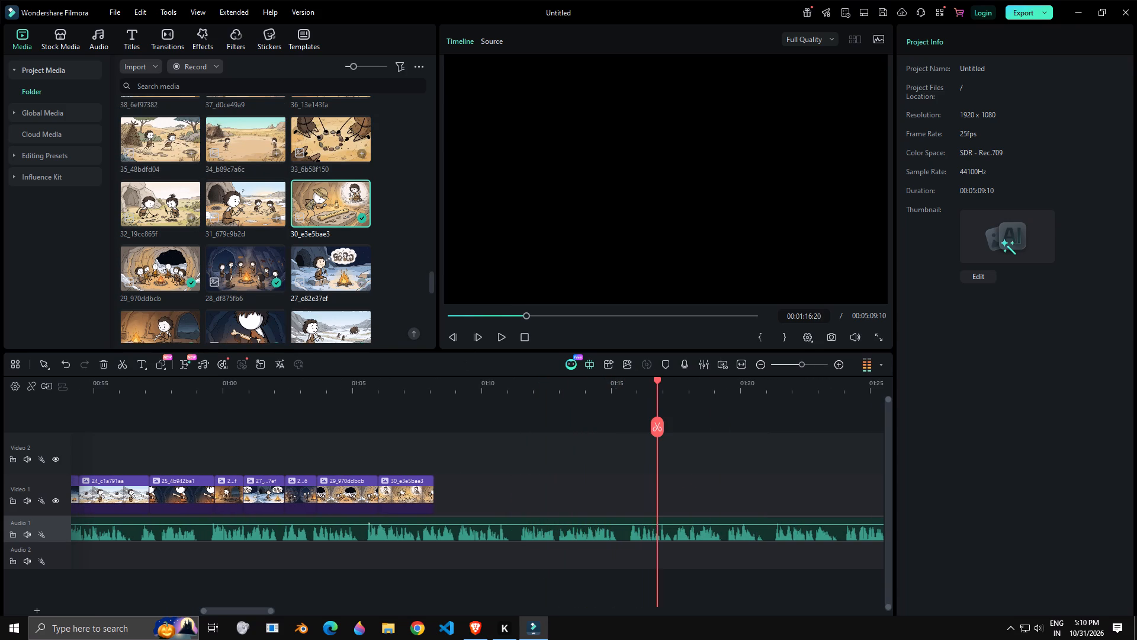
click(406, 376)
click(409, 383)
key(space)
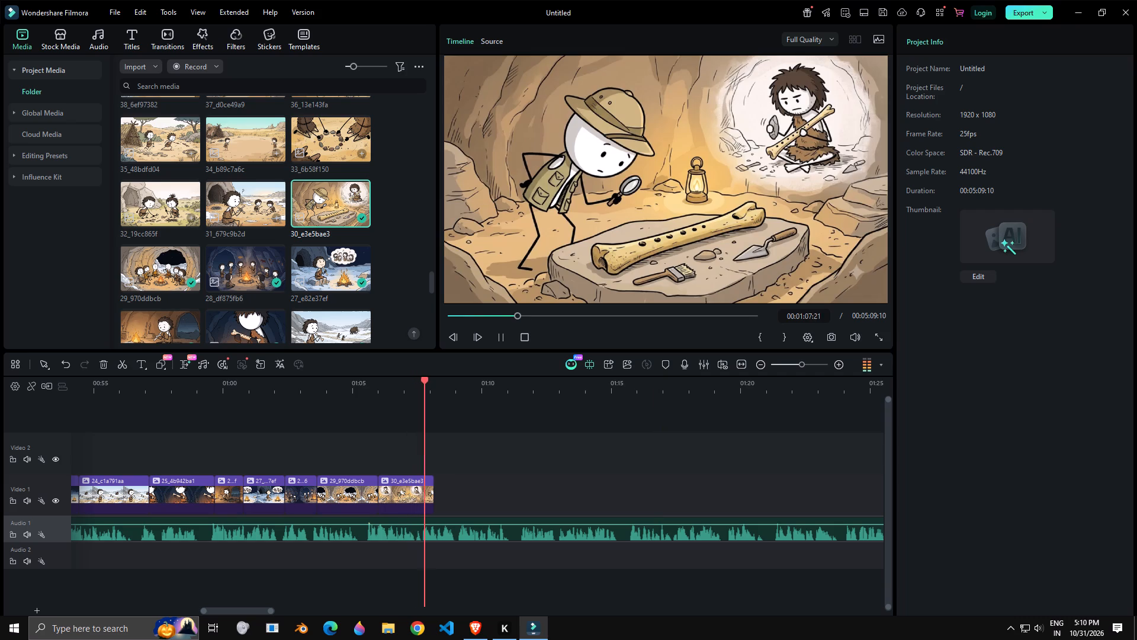
drag(432, 491, 515, 490)
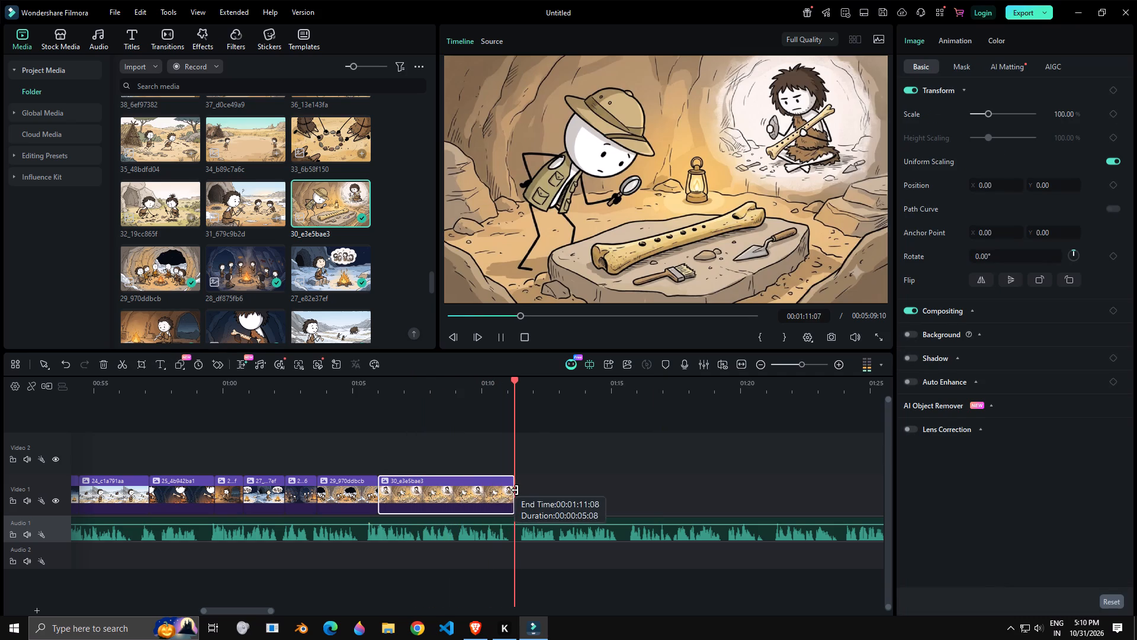
drag(515, 490, 521, 485)
key(space)
key(space)
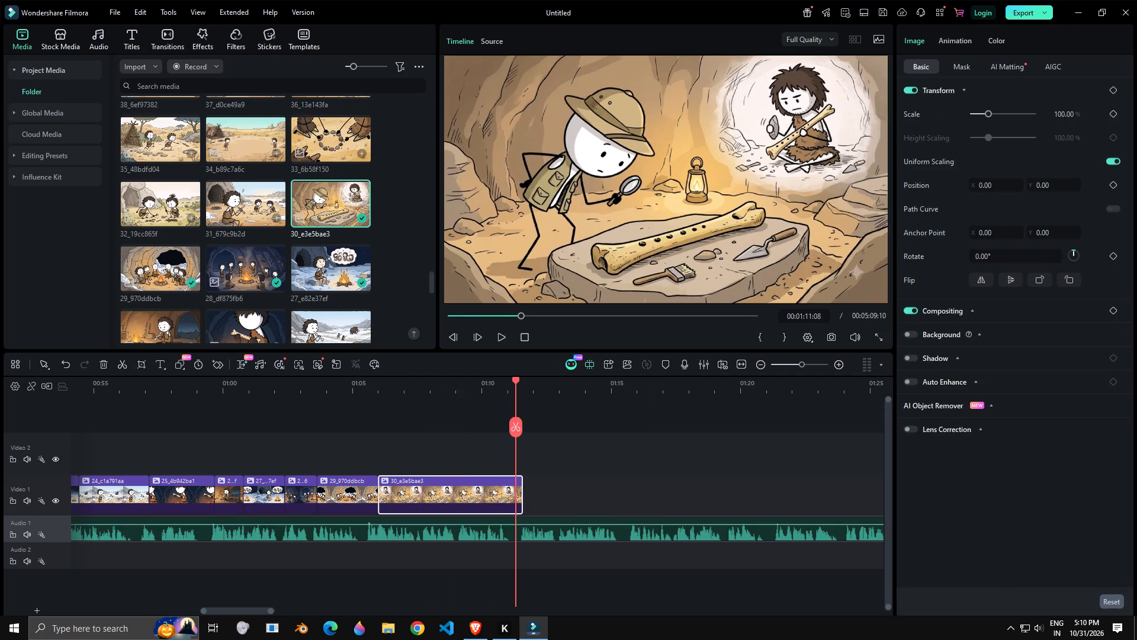
key(space)
Place image 31_679c9b2d directly after the 30_e3e5bae3 clip, split it at 00:01:15:22 following the narration, and delete its remaining part.
drag(231, 206, 531, 504)
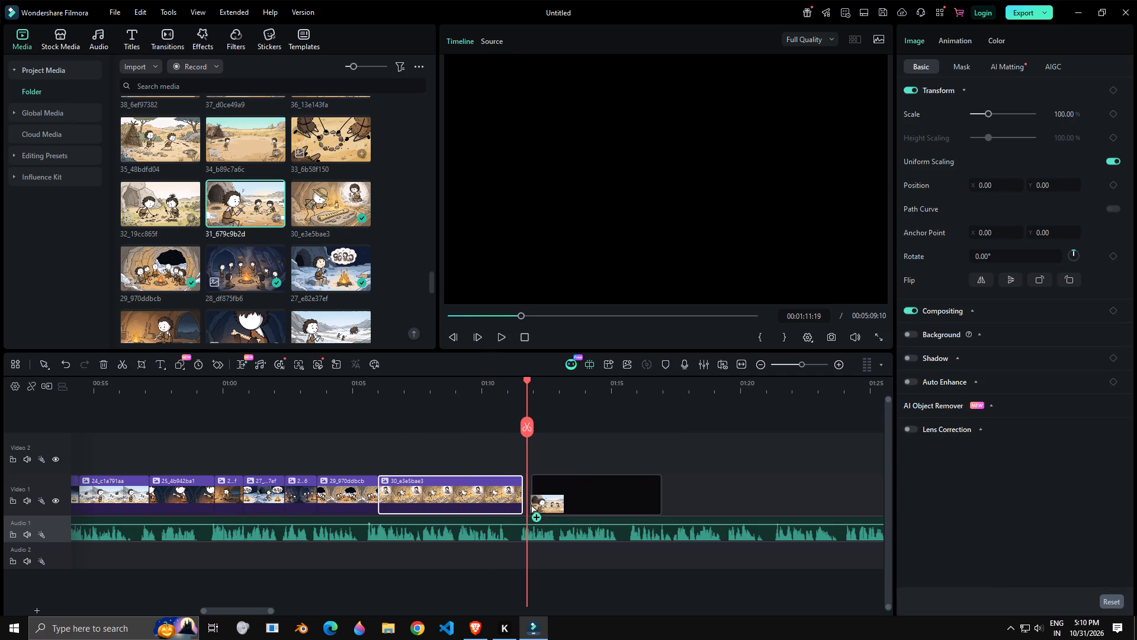
drag(531, 504, 521, 503)
key(space)
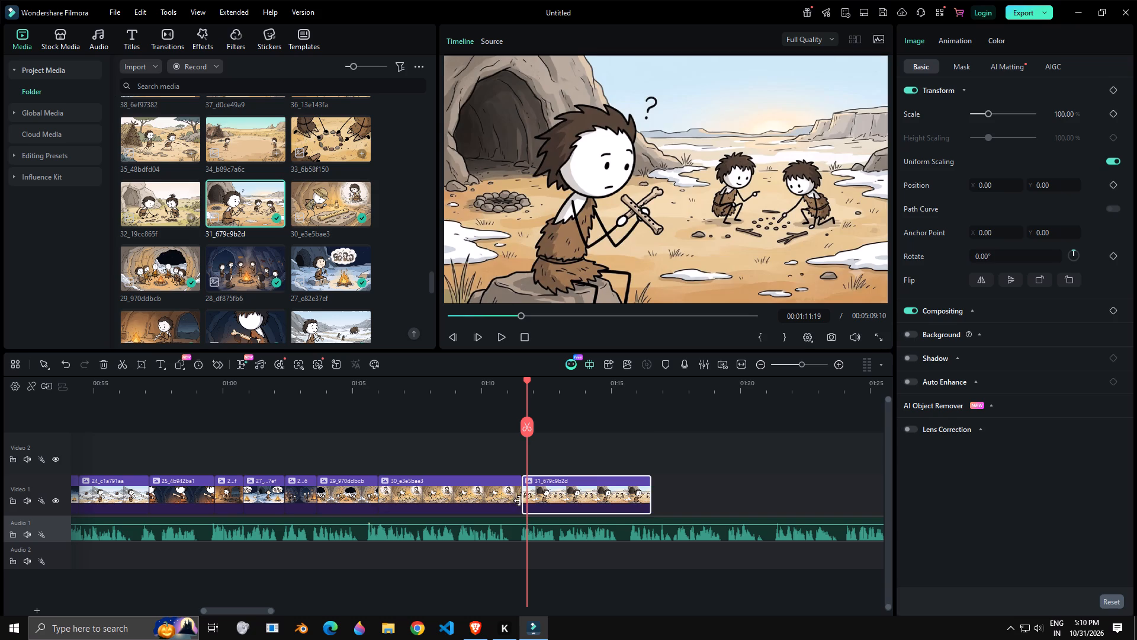
key(space)
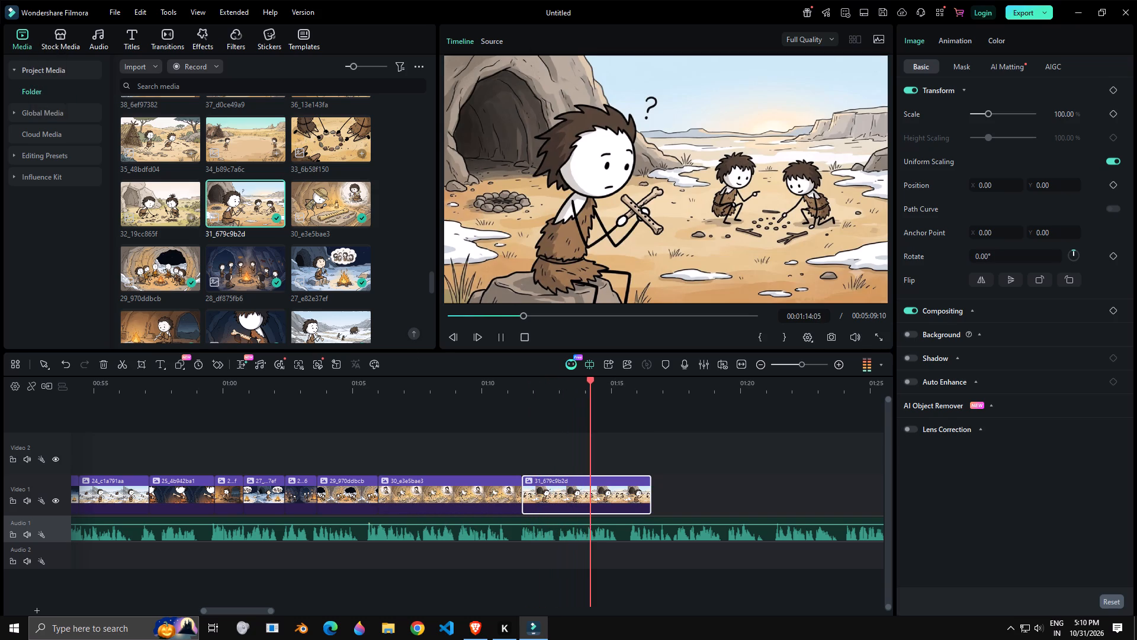
key(space)
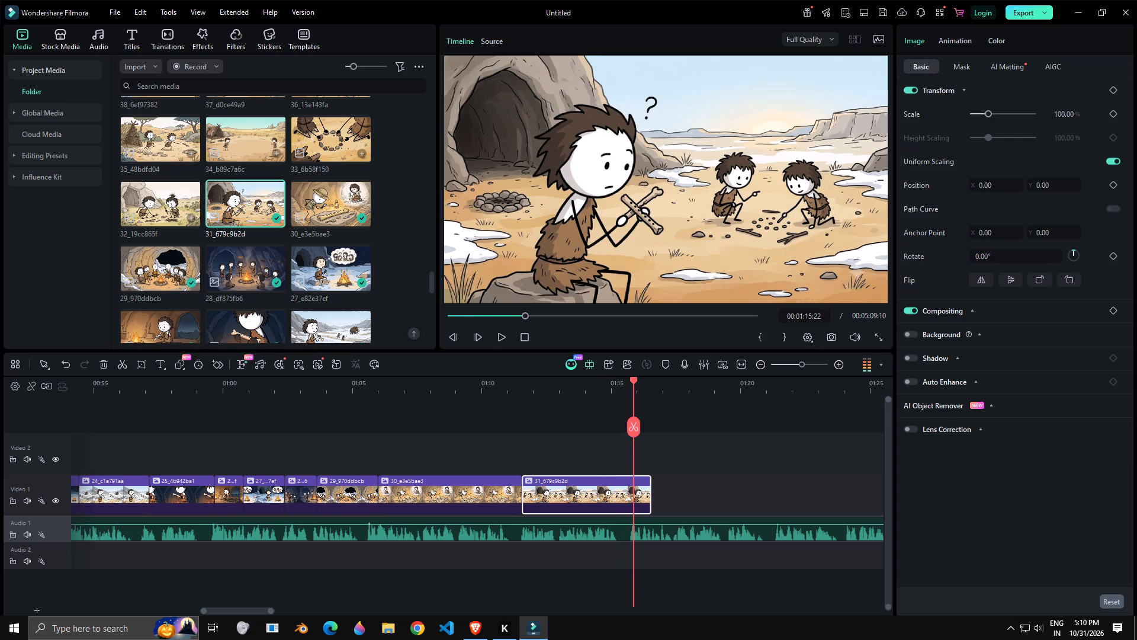
click(635, 428)
key(Delete)
Place image 32_19cc865f directly after the 31_679c9b2d clip, split it at 00:01:17:07 following the narration, and delete its remaining part.
drag(156, 212, 481, 315)
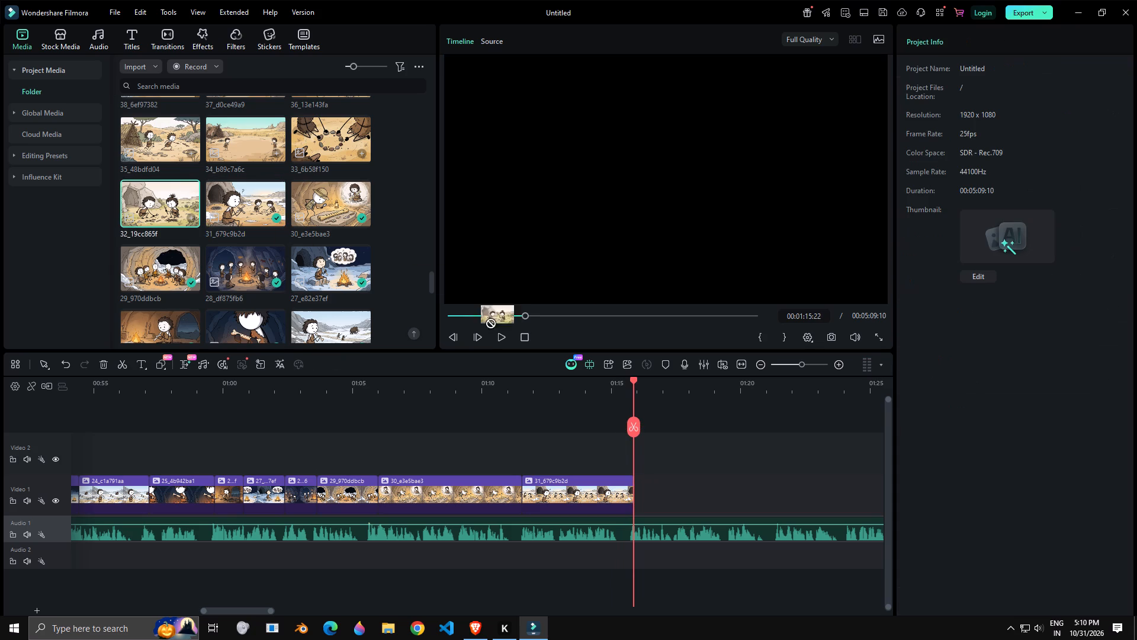
drag(481, 315, 634, 494)
click(634, 494)
key(space)
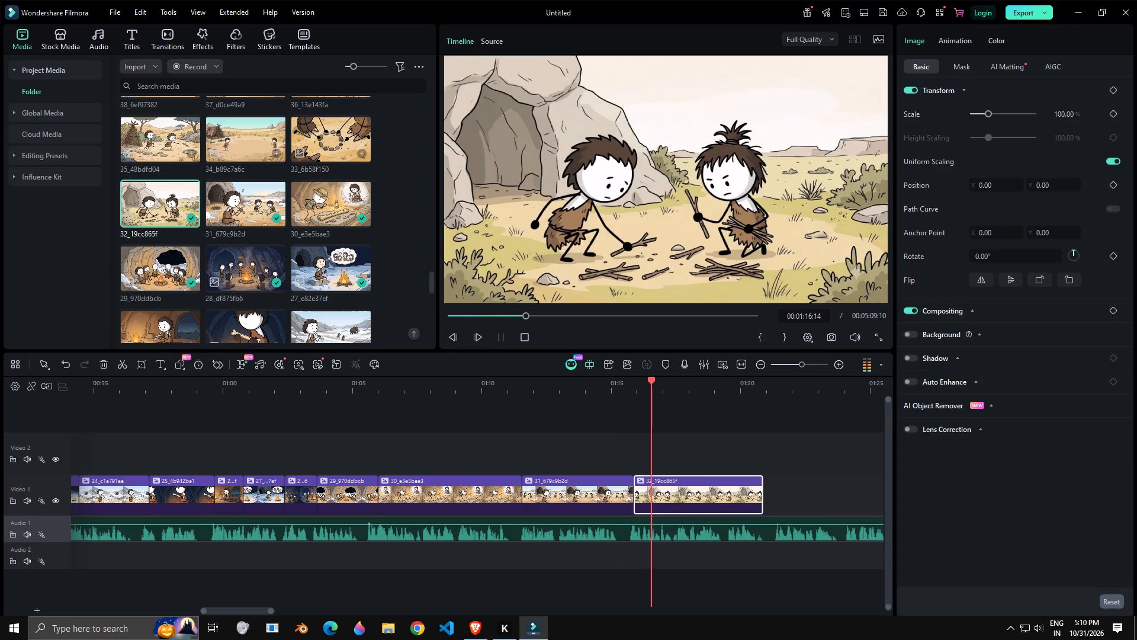
key(space)
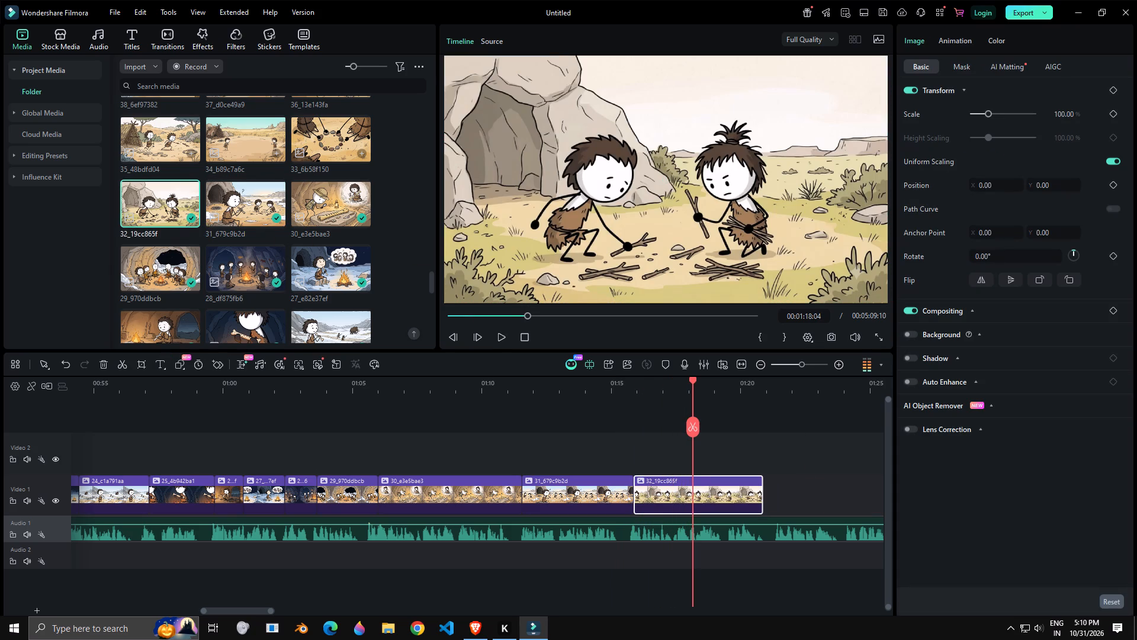
click(643, 394)
key(space)
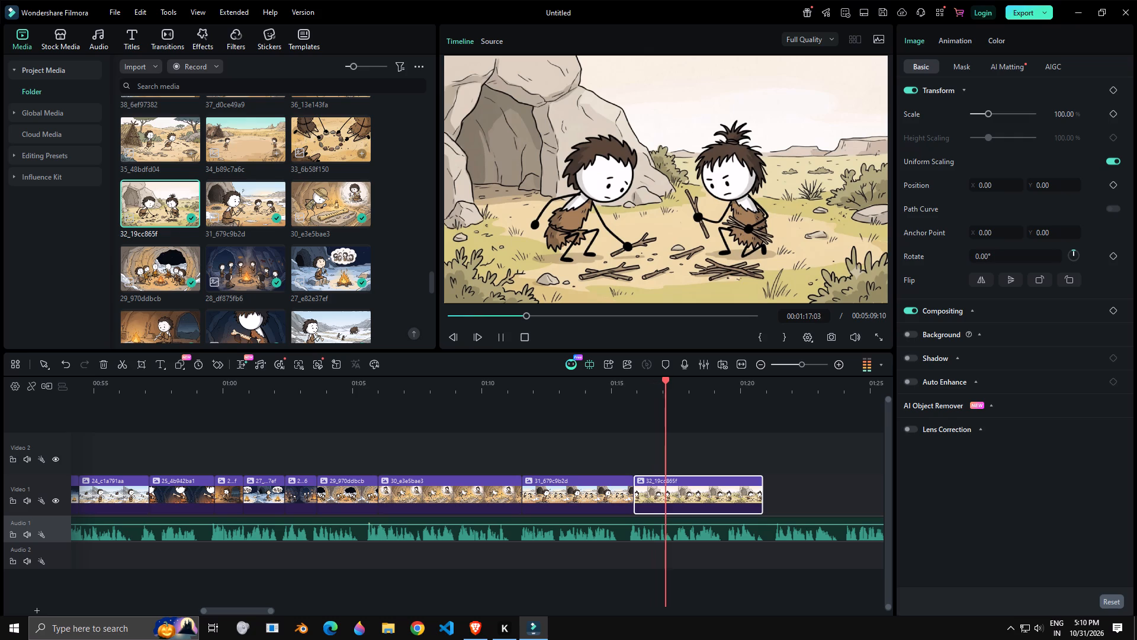
key(space)
key(space)
key(space)
click(670, 427)
key(Delete)
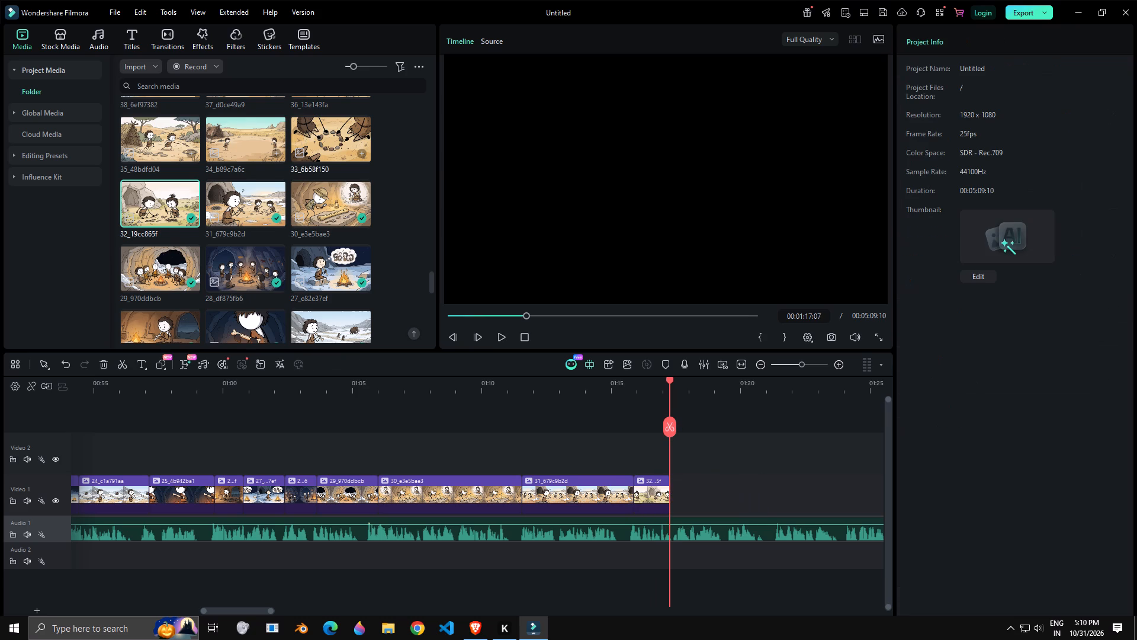
Place image 33_6b58f150 directly after the 32_19cc865f clip, split it at 00:01:18:13 following the narration, and delete its remaining part.
drag(316, 138, 667, 494)
key(space)
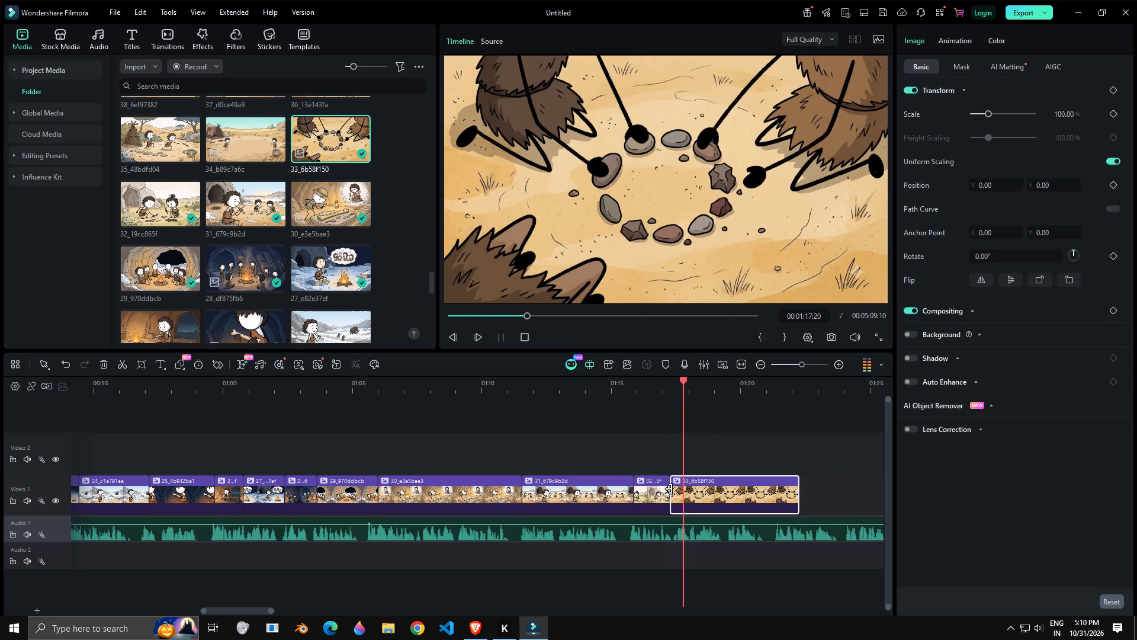
key(space)
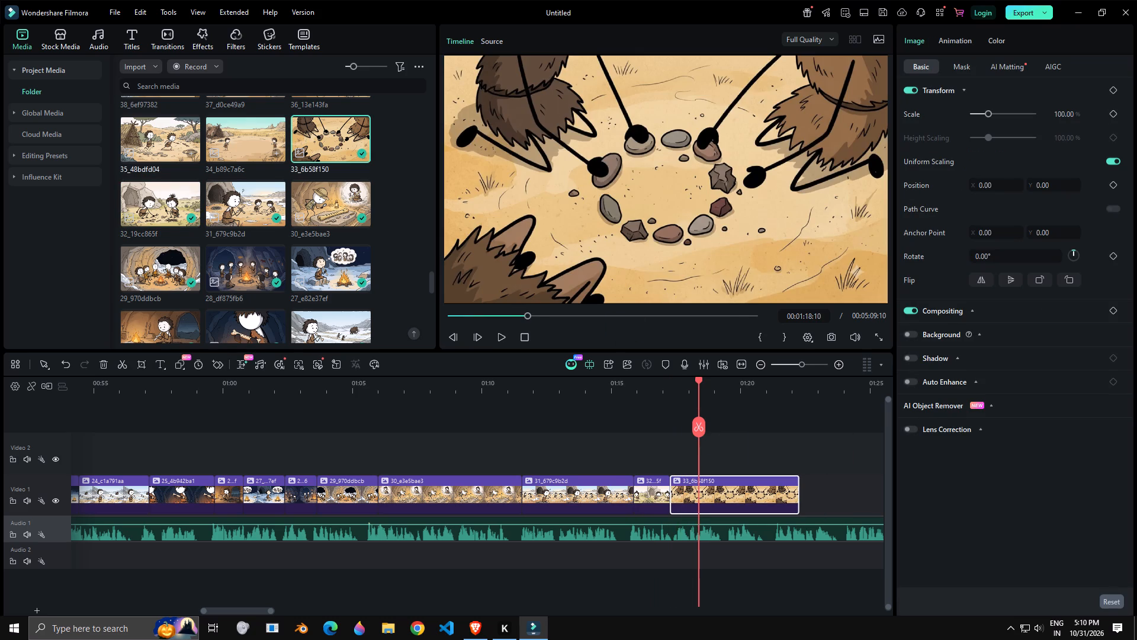
key(space)
key(space)
click(706, 426)
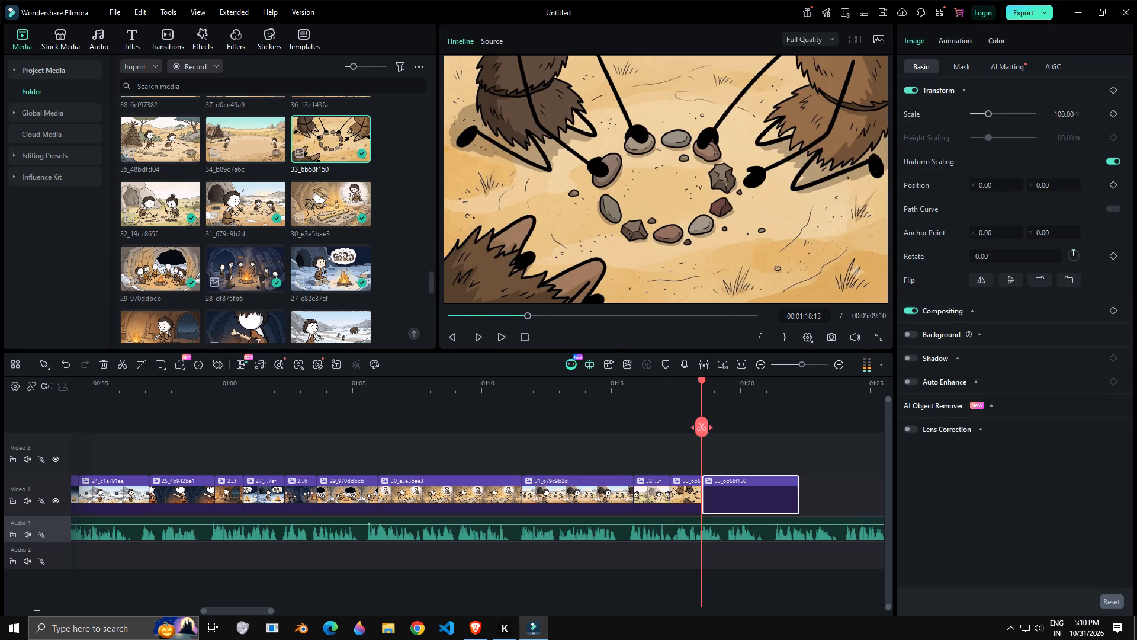
key(Delete)
Place image 34_b89c7a6c directly after the 33_6b58f150 clip, split it at 00:01:19:20 following the narration, and delete its remaining part.
drag(226, 135, 702, 490)
key(space)
key(space)
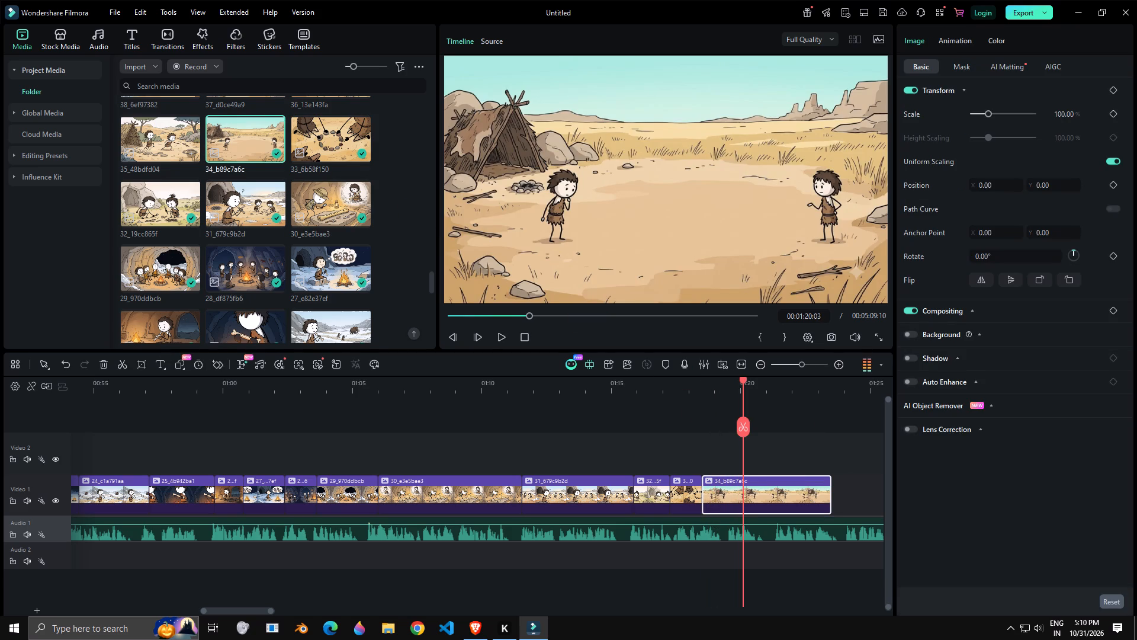
key(space)
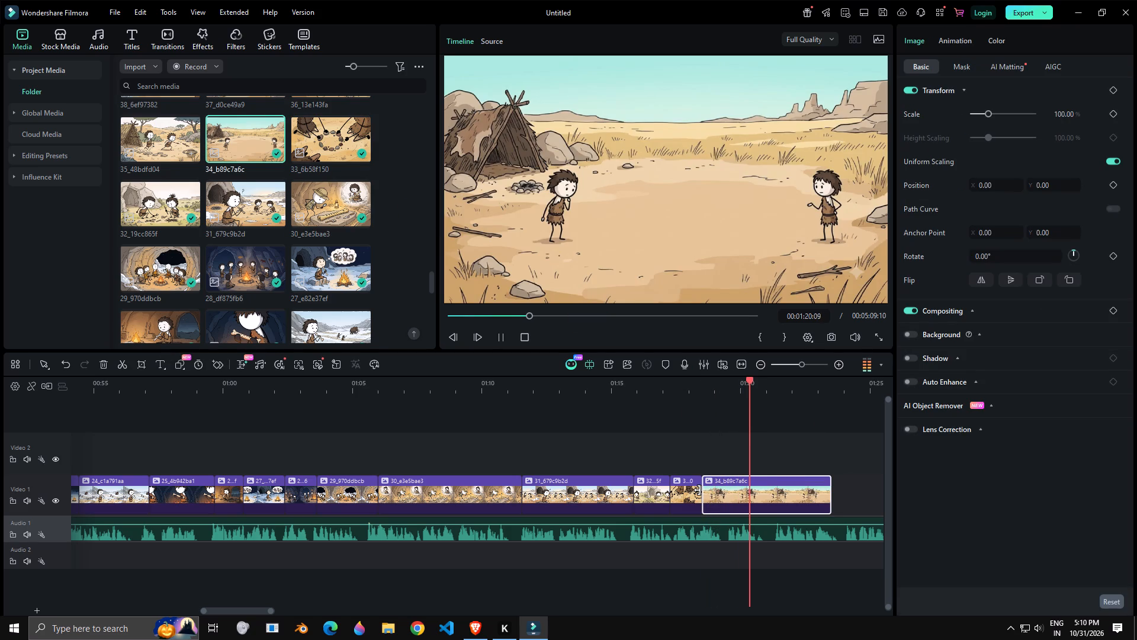
drag(431, 283, 431, 276)
key(space)
click(705, 388)
key(space)
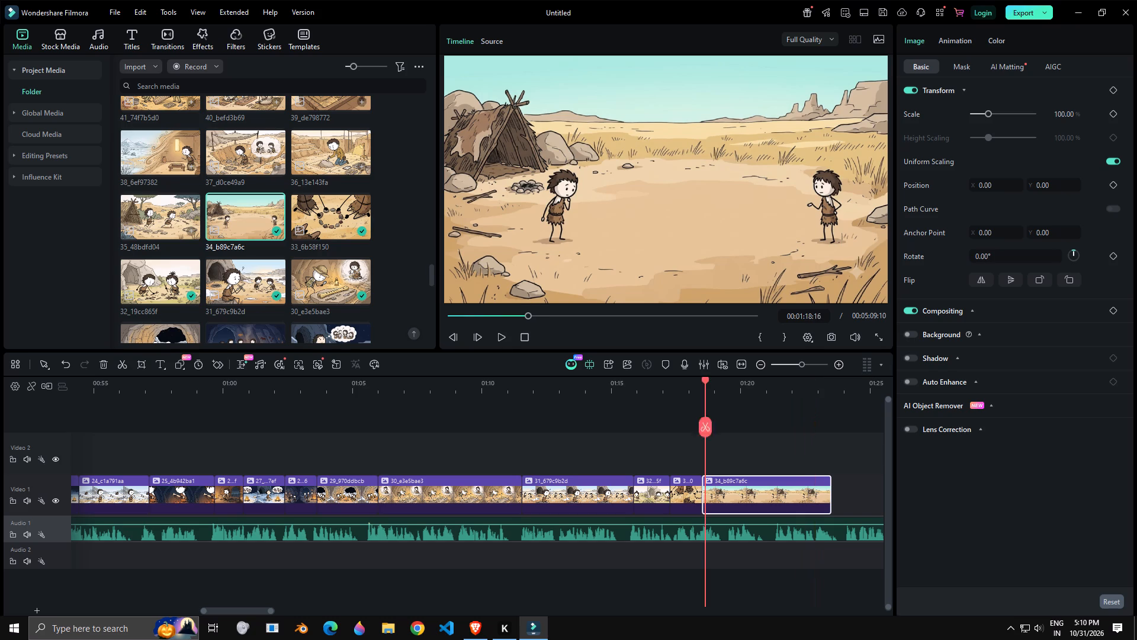
key(space)
key(space)
key(space)
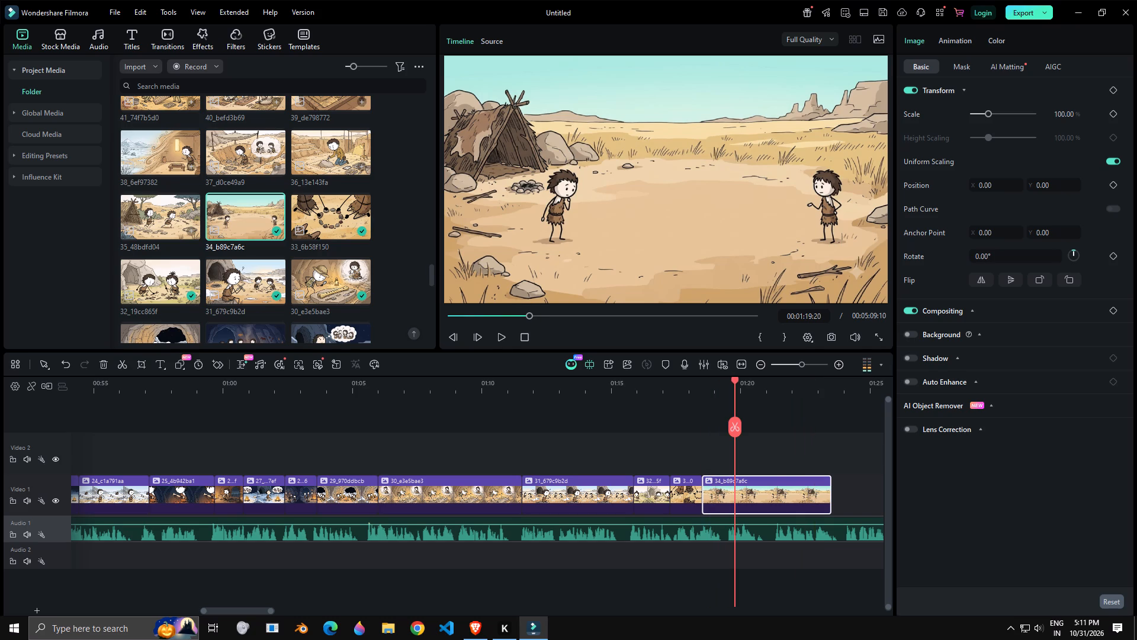
click(731, 427)
key(Delete)
Place image 35_48bdfd04 directly after the 34_b89c7a6c clip, split it at 00:01:21:20 following the narration, and delete its remaining part.
drag(163, 204, 683, 380)
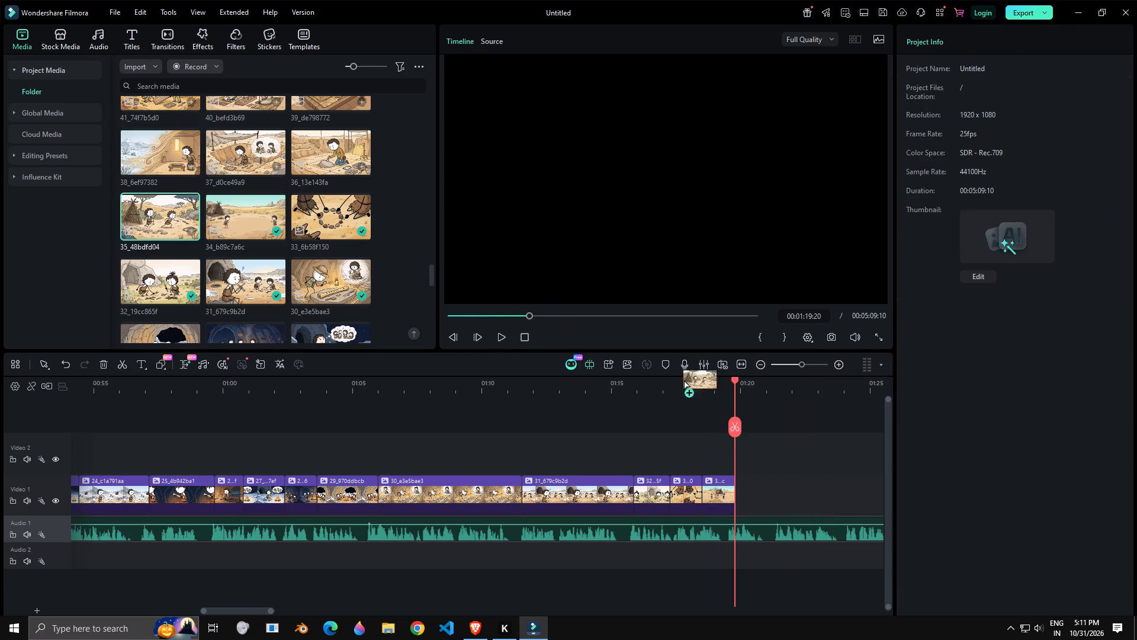
drag(683, 380, 737, 487)
key(space)
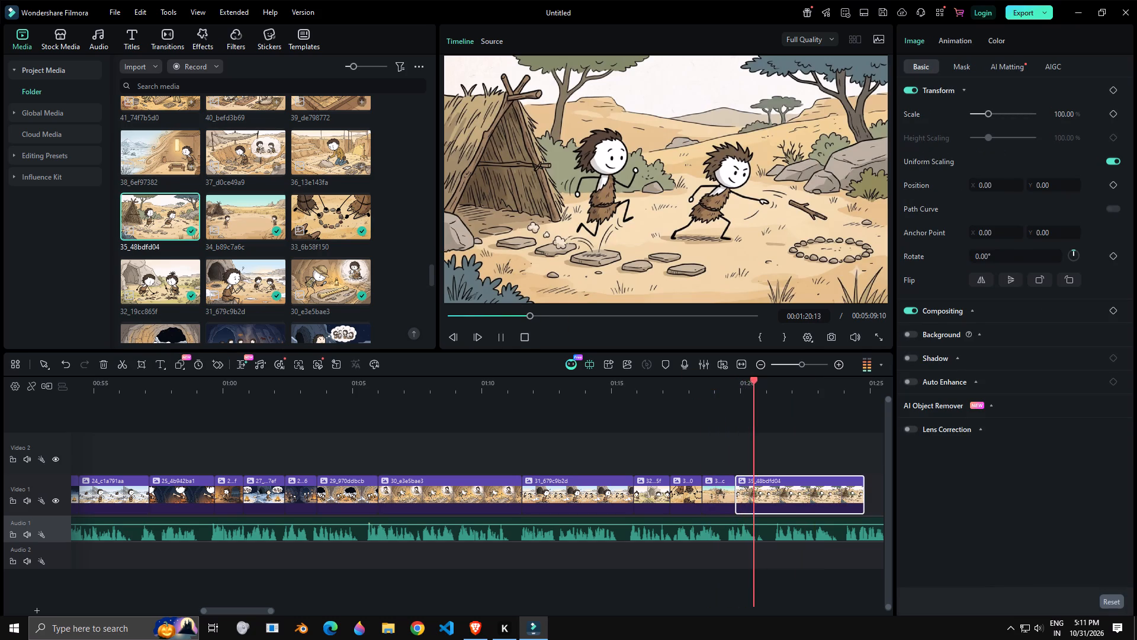
key(space)
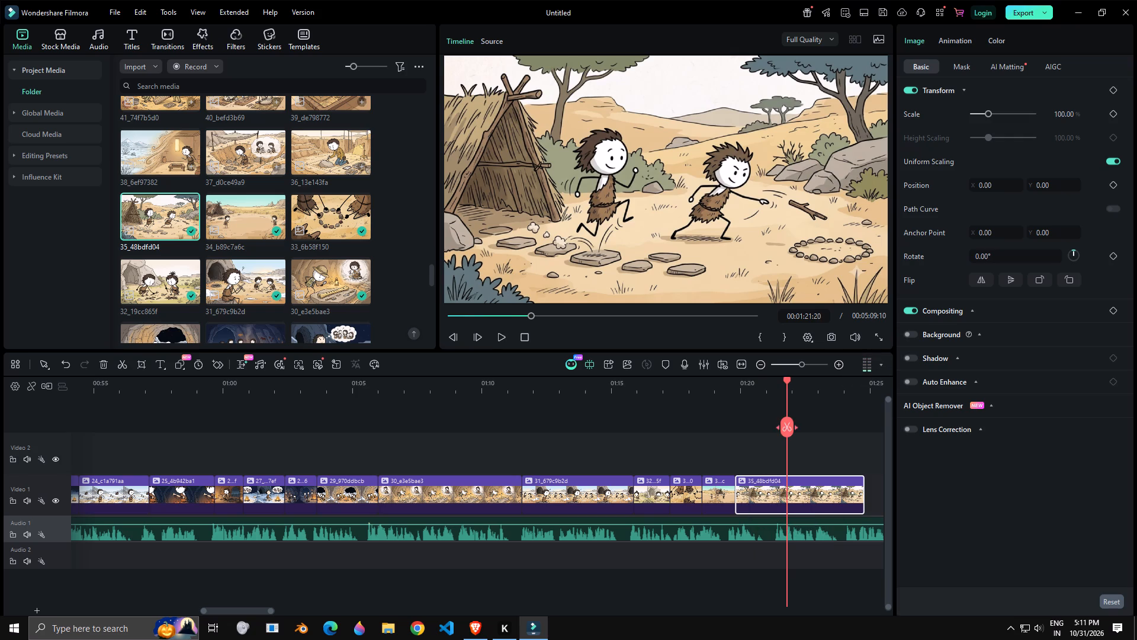
click(788, 427)
key(Delete)
Place image 36_13e143fa on Video 1 directly after the trimmed 35_48bdfd04 clip.
drag(325, 163, 785, 502)
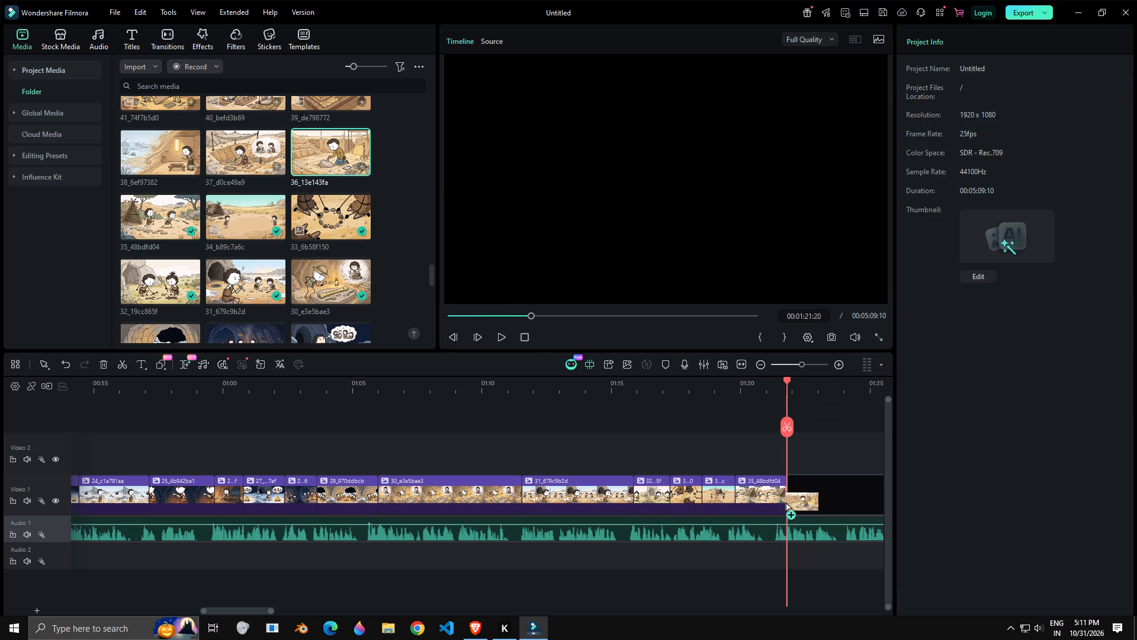
drag(785, 502, 784, 502)
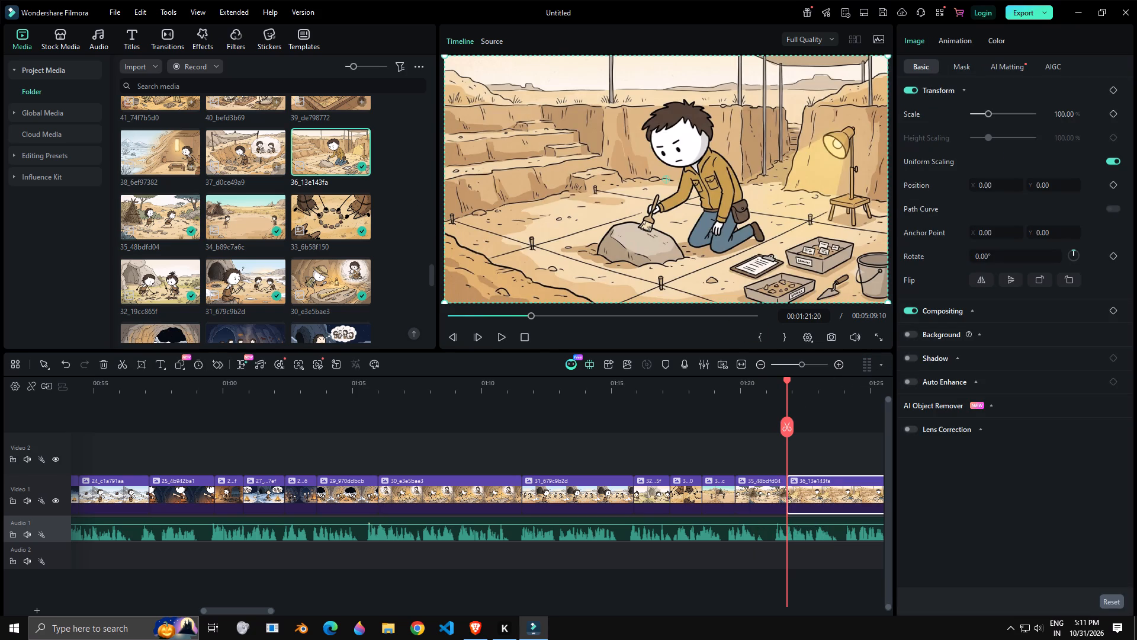
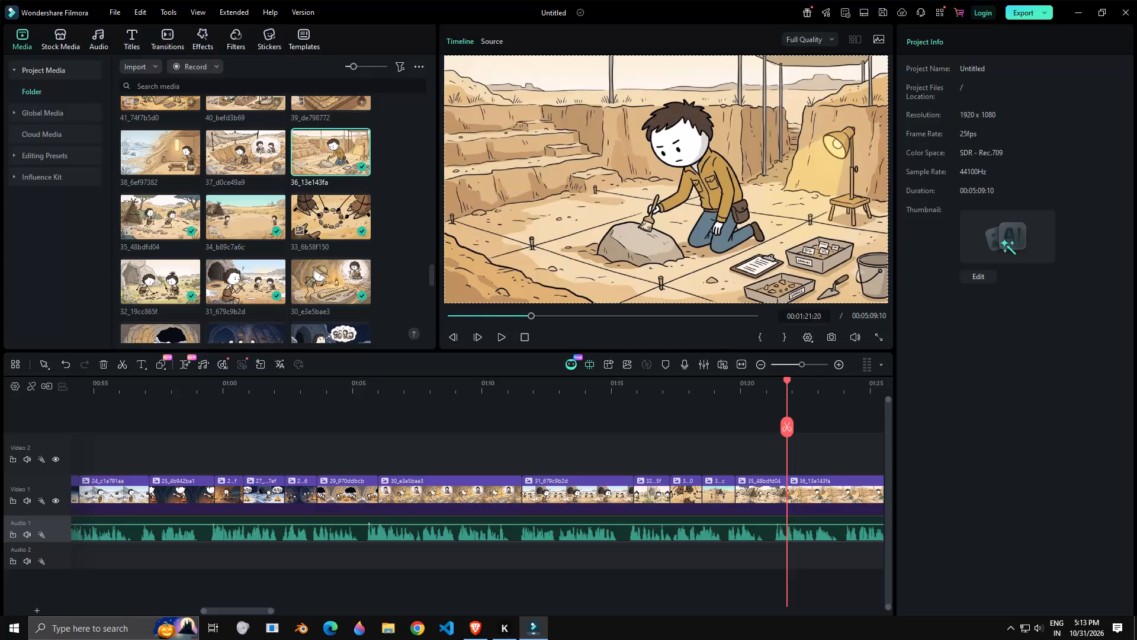
Split the 36_13e143fa clip at 00:01:24:05 following the narration and delete only its remaining image part, keeping the audio.
key(space)
key(space)
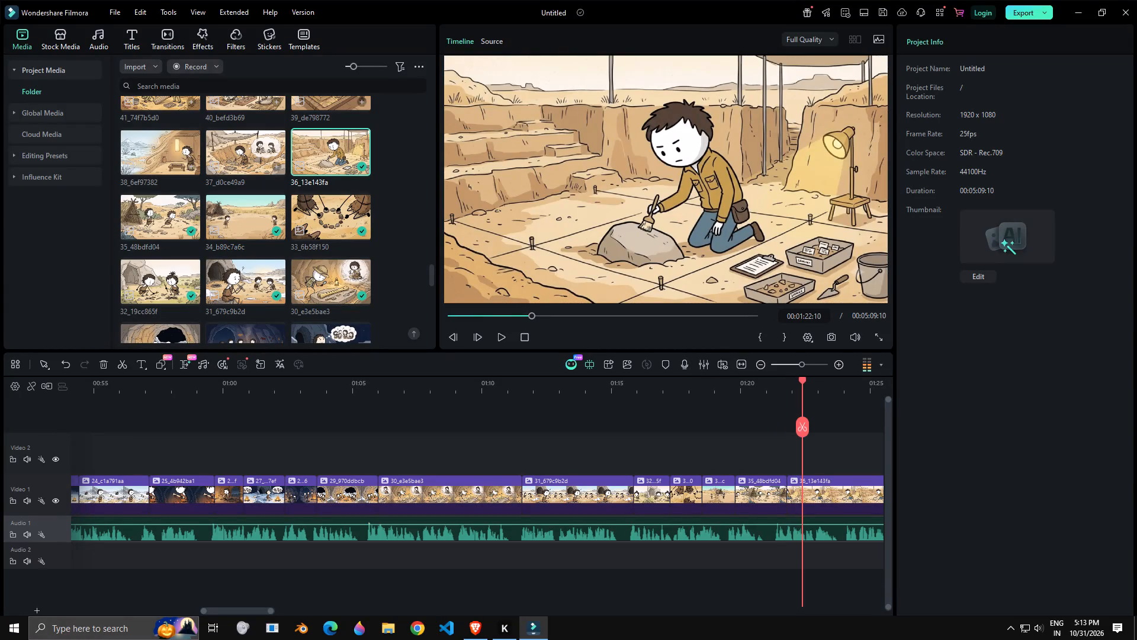
click(772, 379)
key(space)
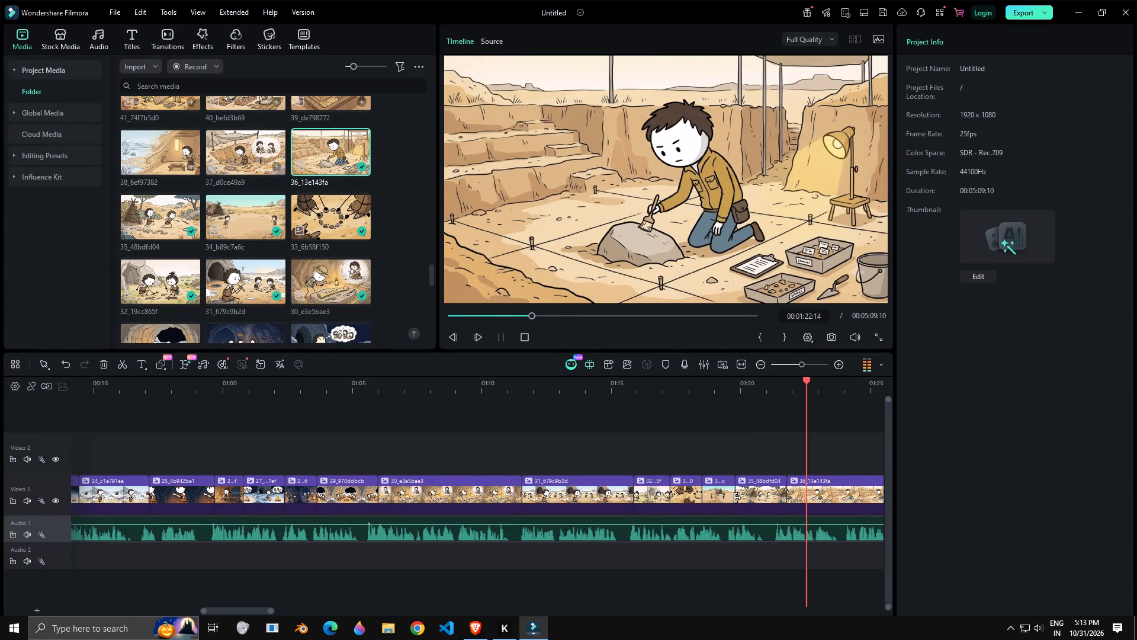
key(space)
key(space)
key(space)
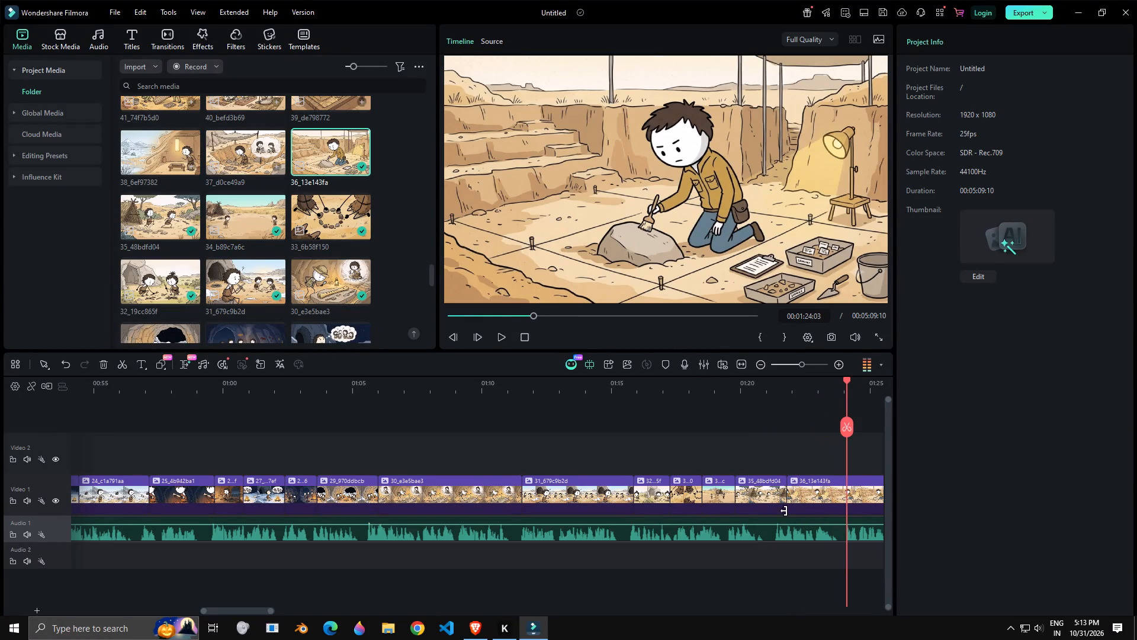
key(space)
key(space)
click(852, 425)
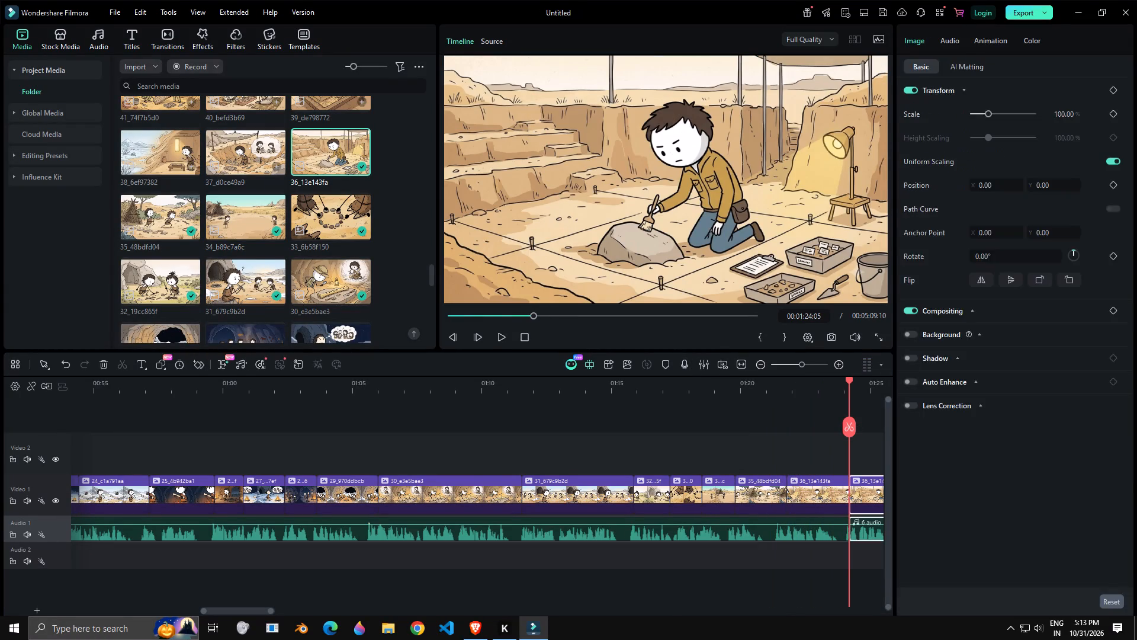
key(Delete)
key(ctrl+z)
click(847, 491)
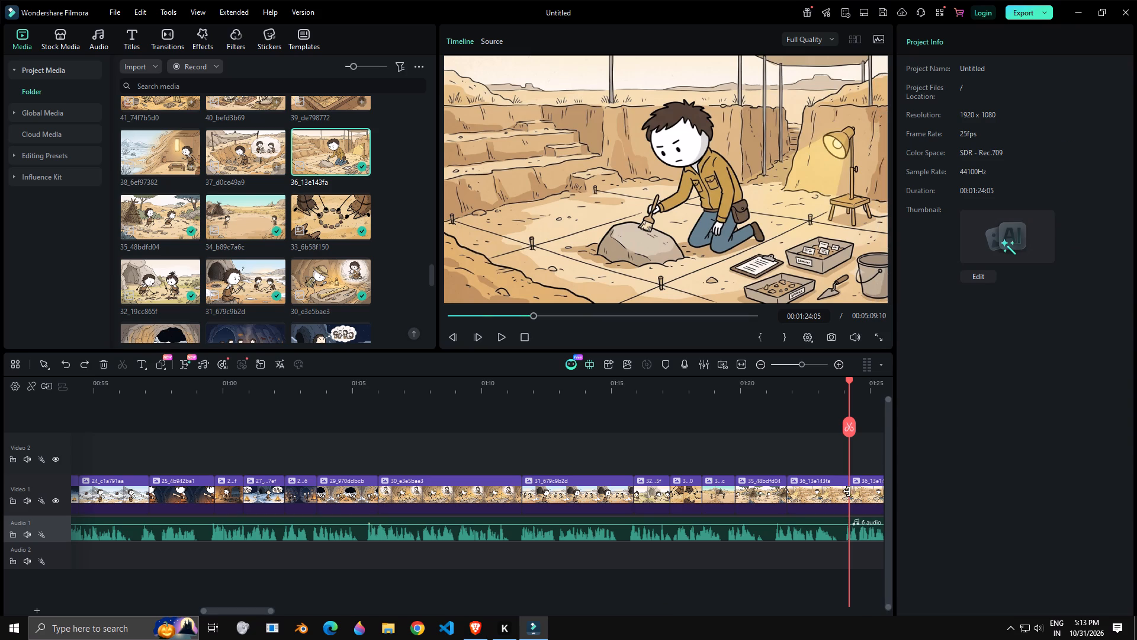
click(855, 495)
key(Delete)
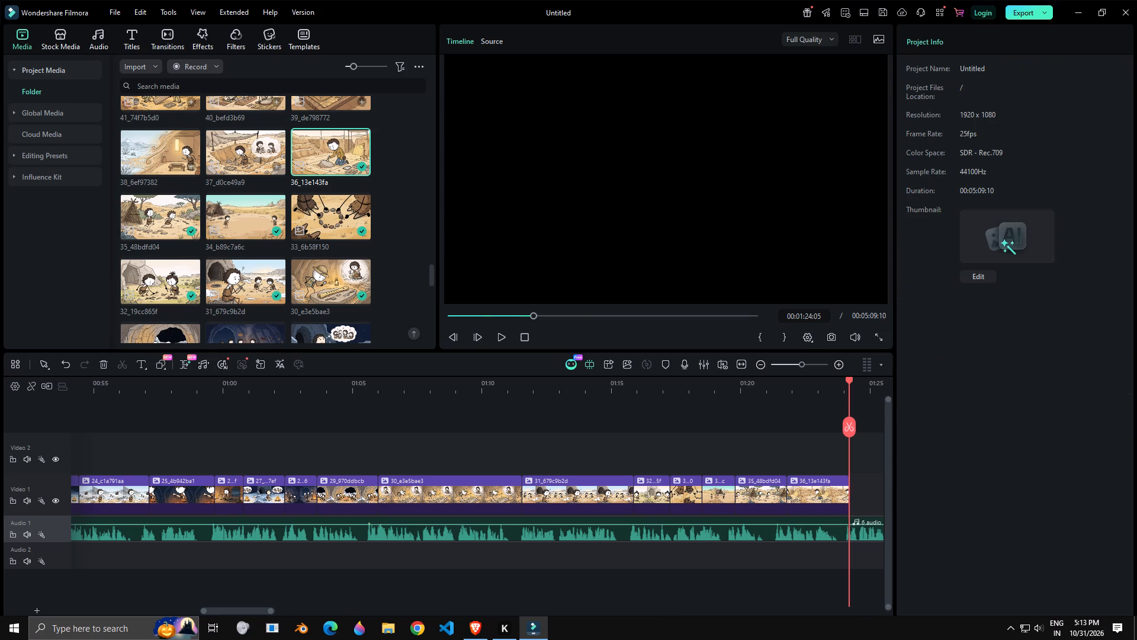
Place image 37_d0ce49a9 directly after the 36_13e143fa clip, split it at 00:01:28:05 following the narration, and delete its remaining part.
drag(237, 611, 291, 612)
click(291, 612)
drag(237, 155, 270, 510)
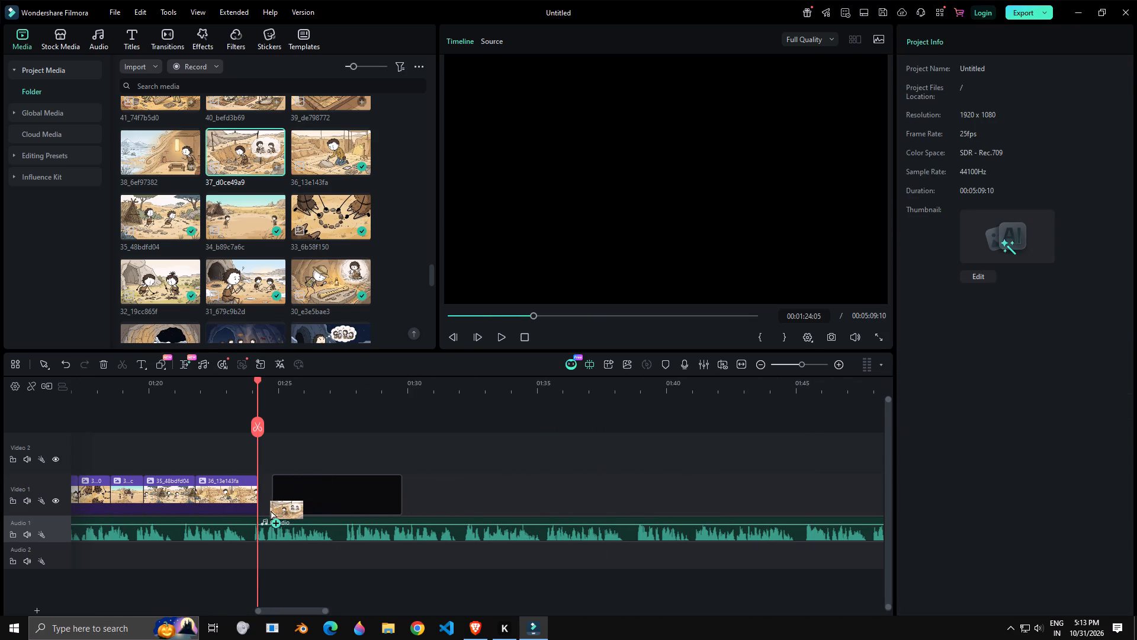
drag(270, 510, 256, 510)
click(256, 510)
key(space)
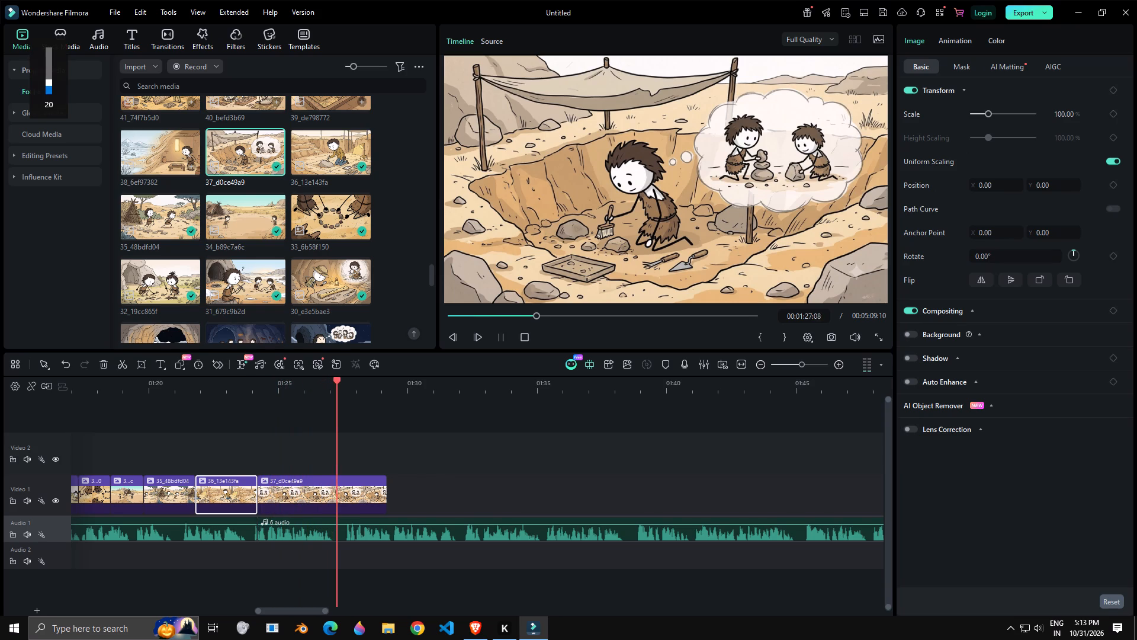
key(space)
key(space)
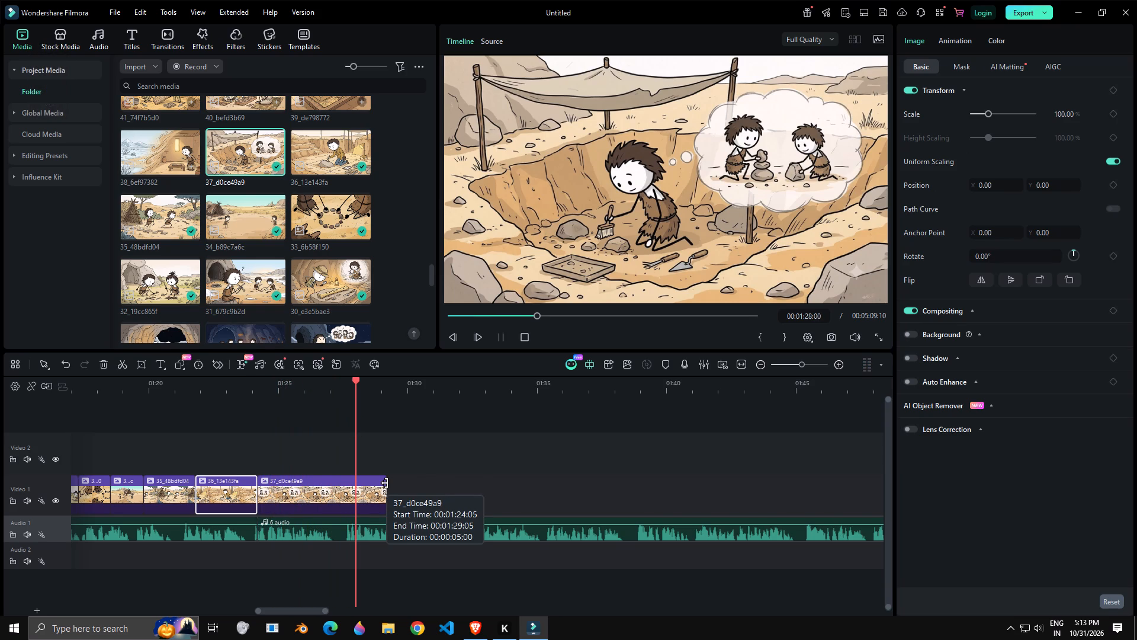
key(space)
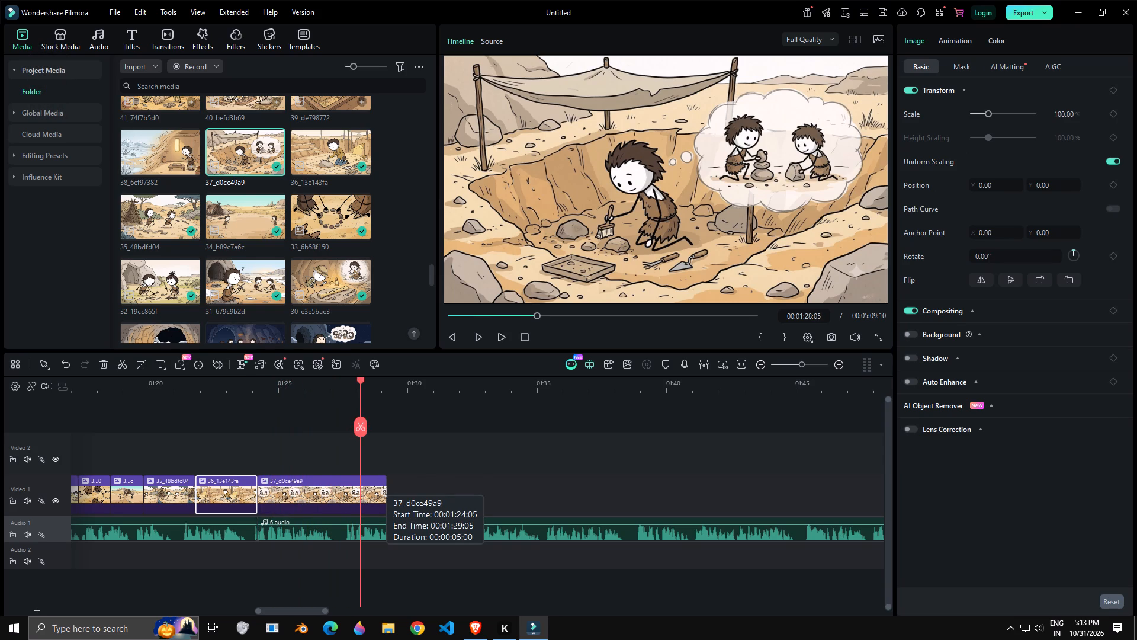
click(358, 428)
click(365, 489)
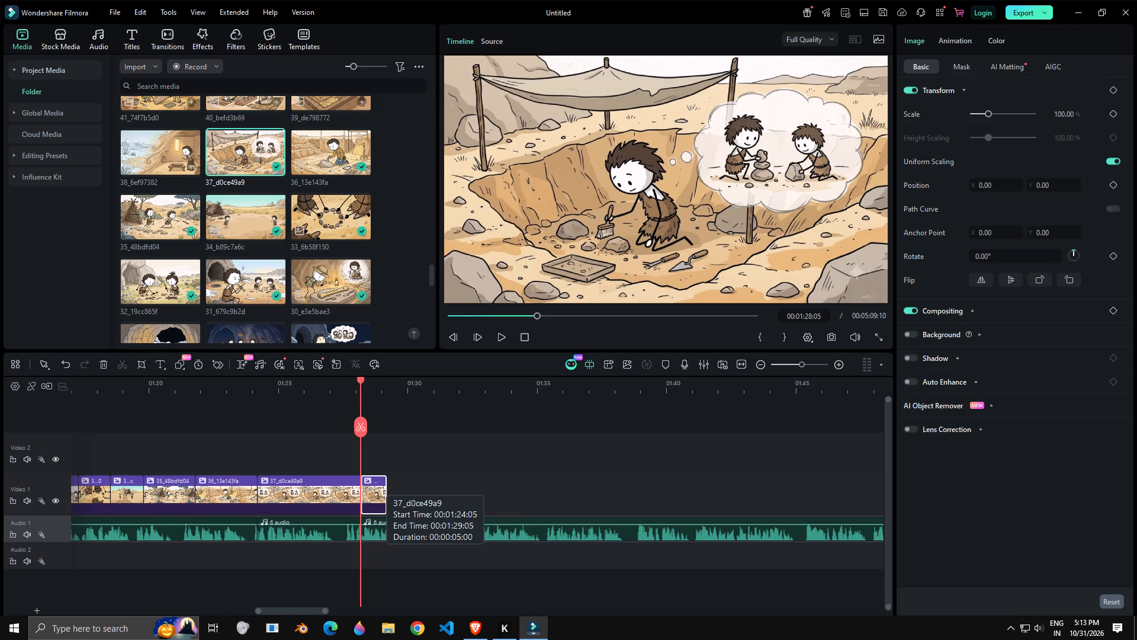
key(Delete)
Place image 38_6ef97382 on Video 1 directly after the trimmed 37_d0ce49a9 clip and play the narration over it.
drag(160, 140, 362, 491)
key(space)
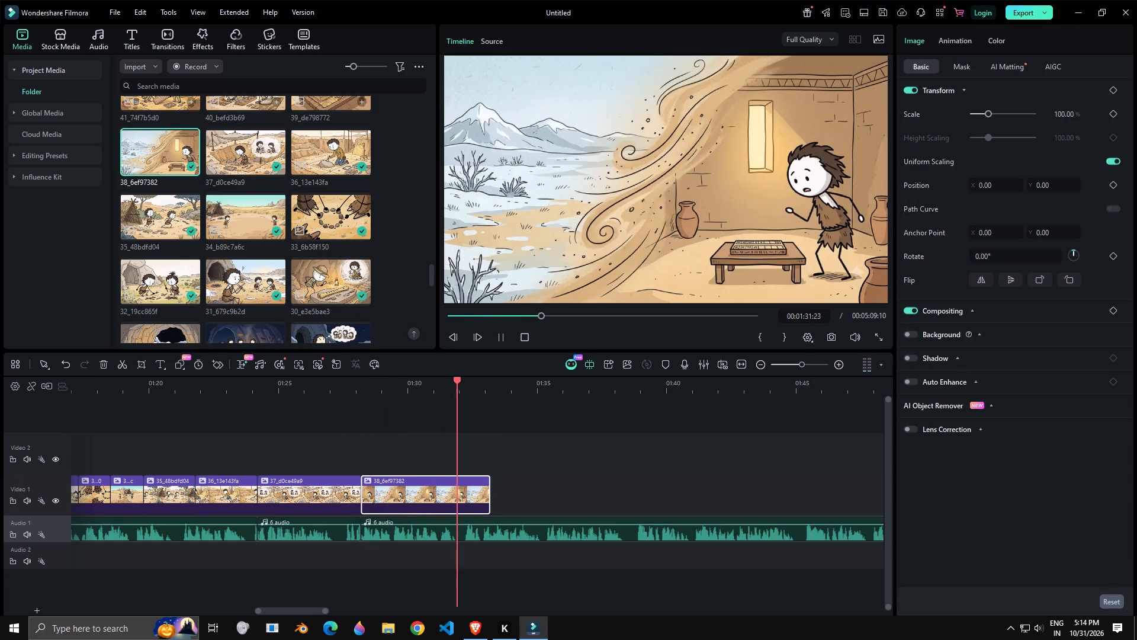
key(space)
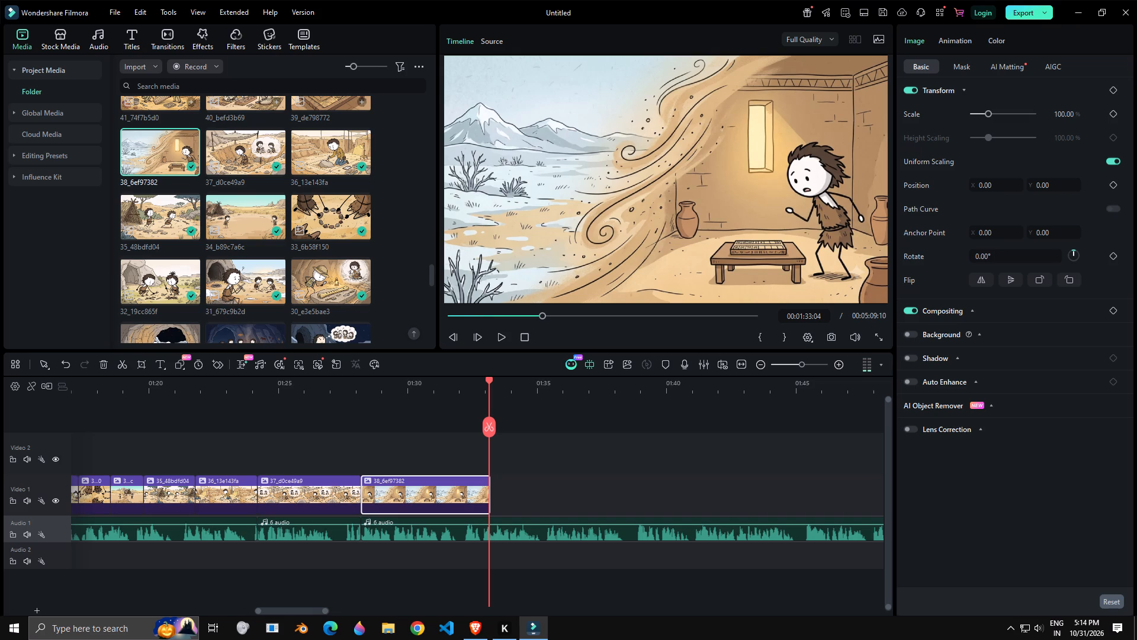
Place image 39_de798772 on Video 1 directly after the 38_6ef97382 clip and play the narration over it.
drag(430, 270, 431, 263)
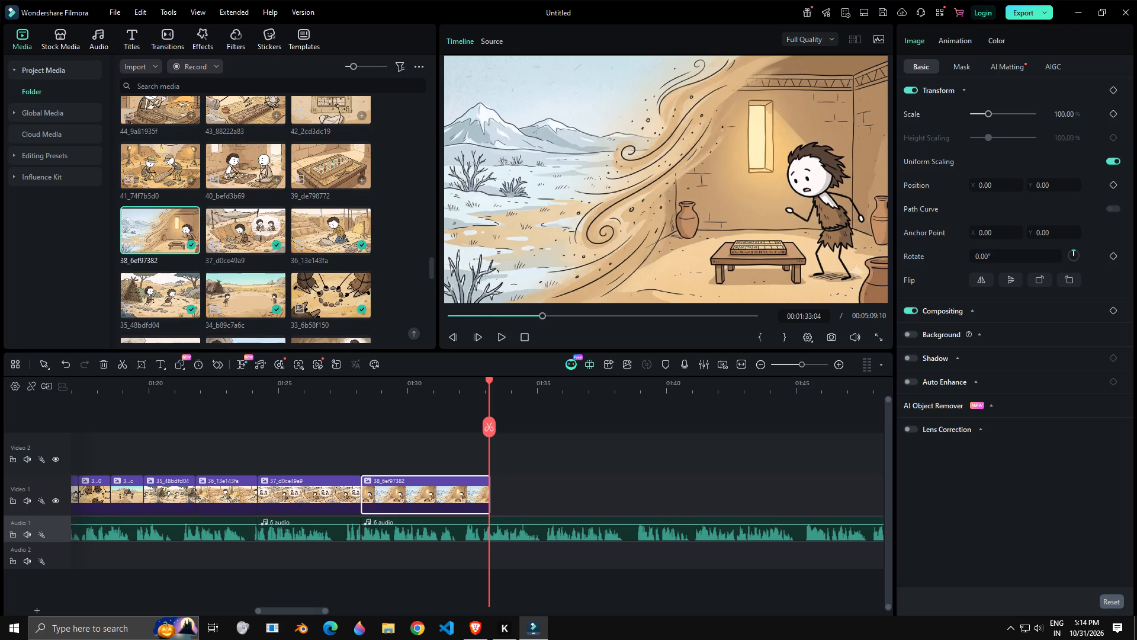
drag(316, 172, 488, 494)
click(488, 494)
key(space)
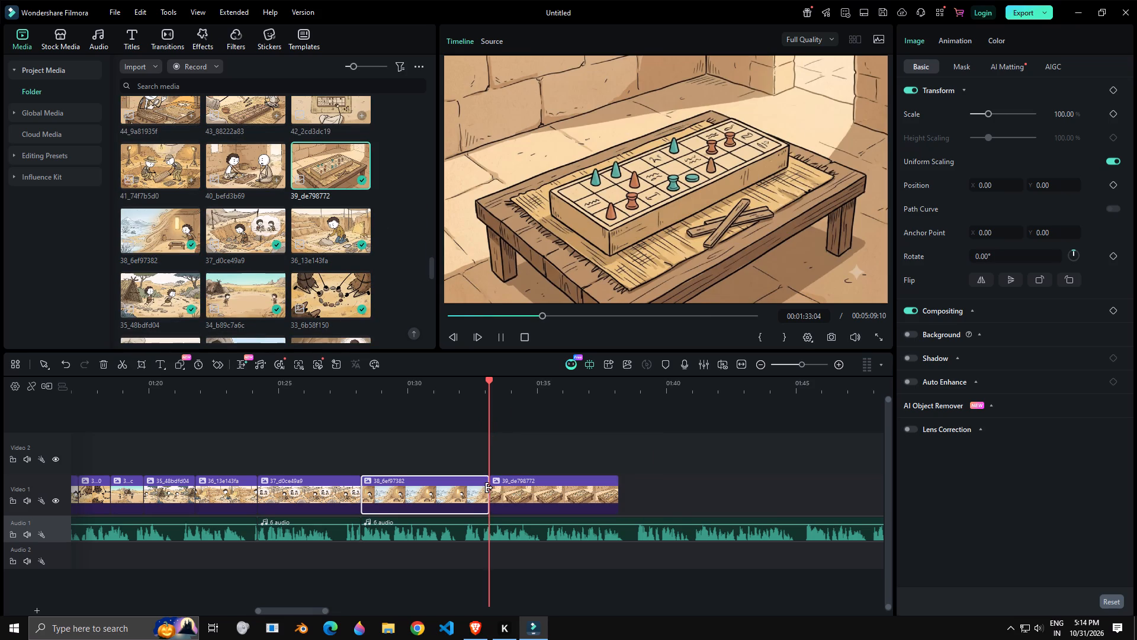
key(space)
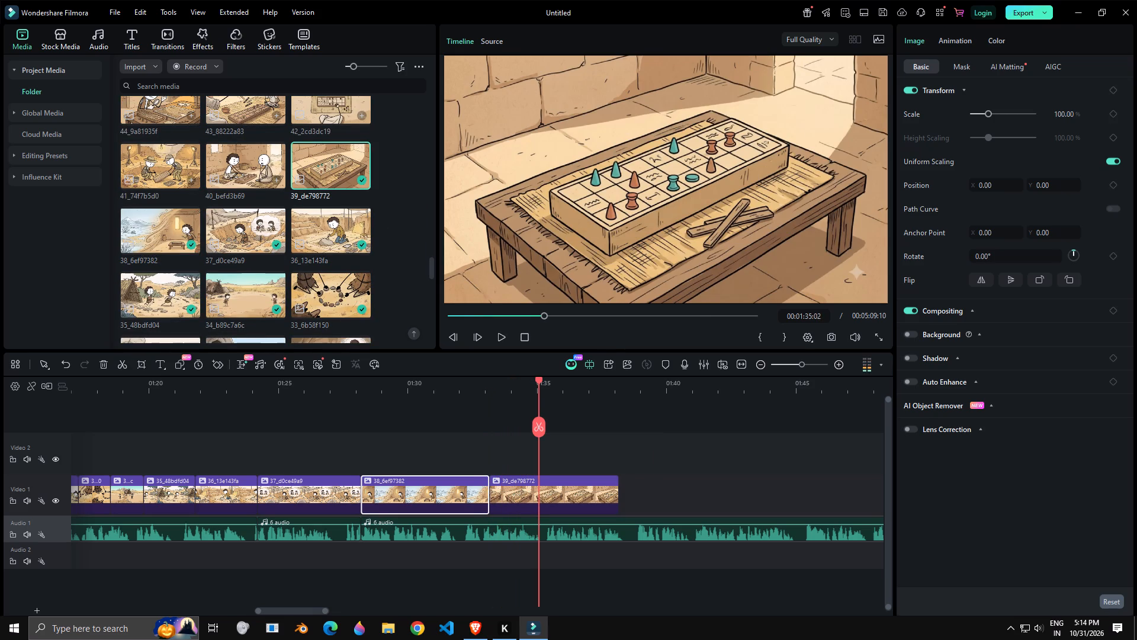
Replay the narration from the 38_6ef97382 clip, split the 39_de798772 clip at 00:01:35:16, and delete its remaining part.
click(386, 388)
key(space)
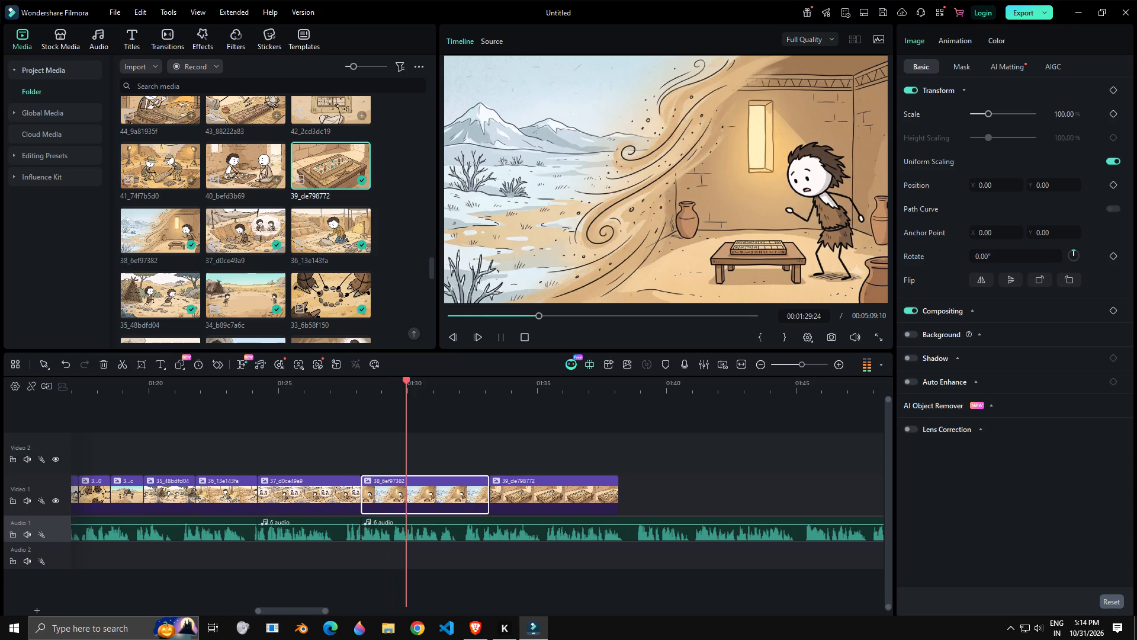
key(space)
key(space)
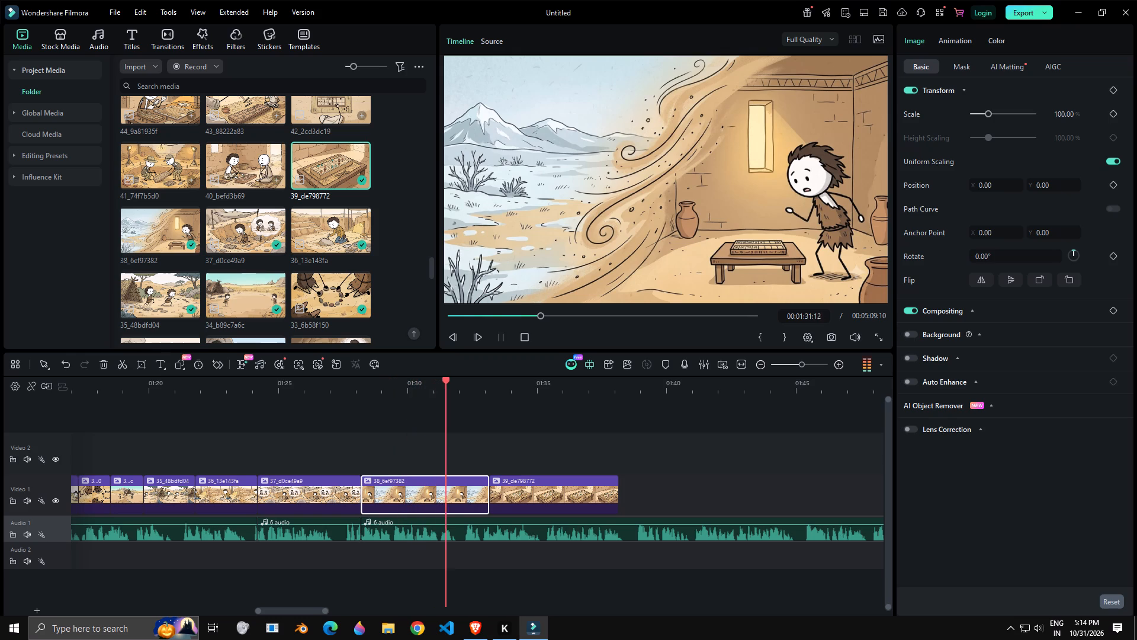
key(space)
key(space)
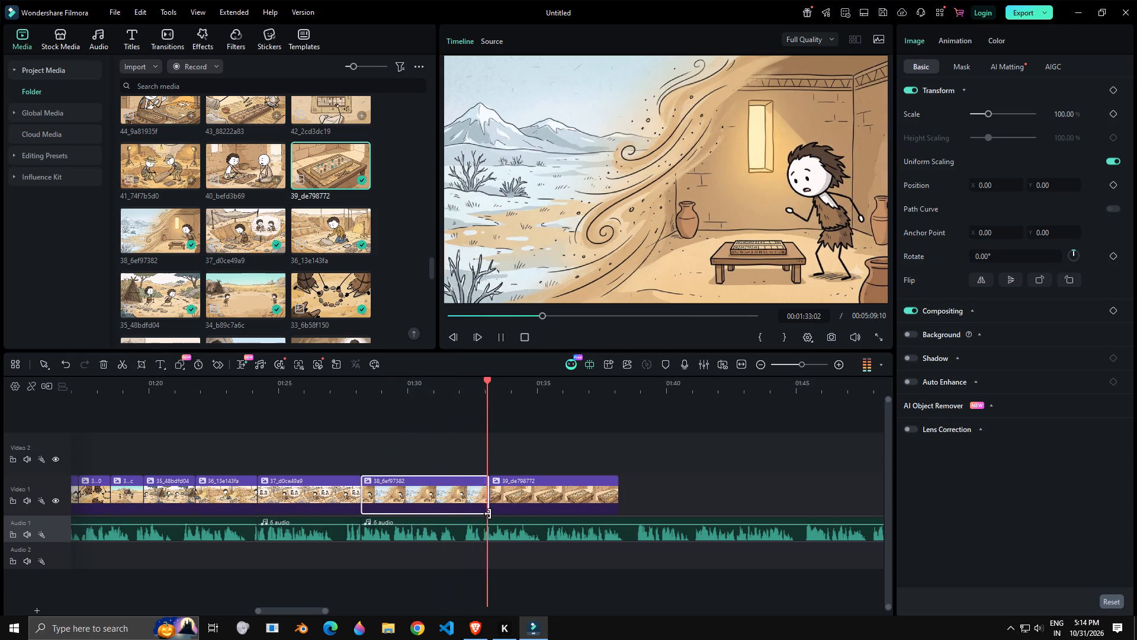
key(space)
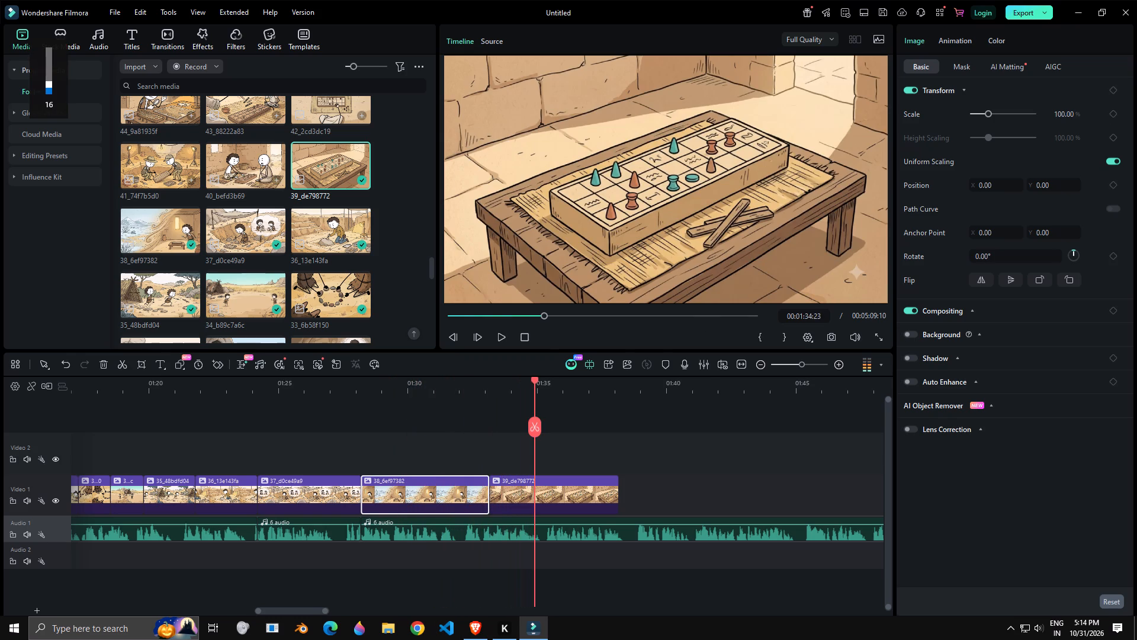
key(space)
key(space)
click(565, 494)
click(555, 427)
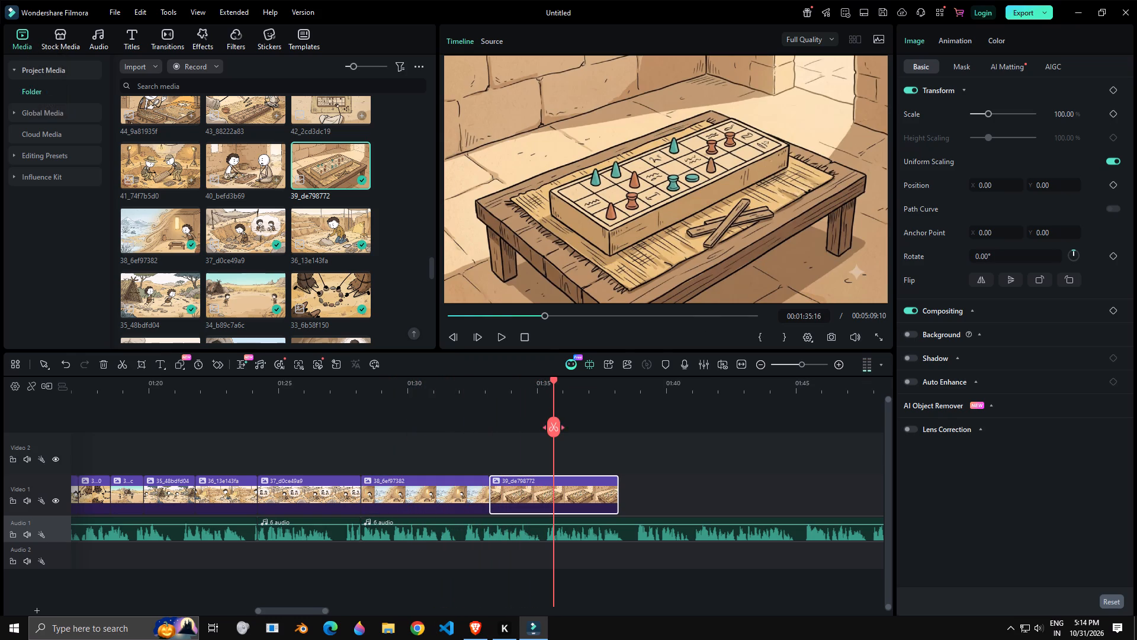
key(Delete)
Place image 40_befd3b69 on Video 1 directly after the trimmed 39_de798772 clip.
drag(238, 156, 558, 492)
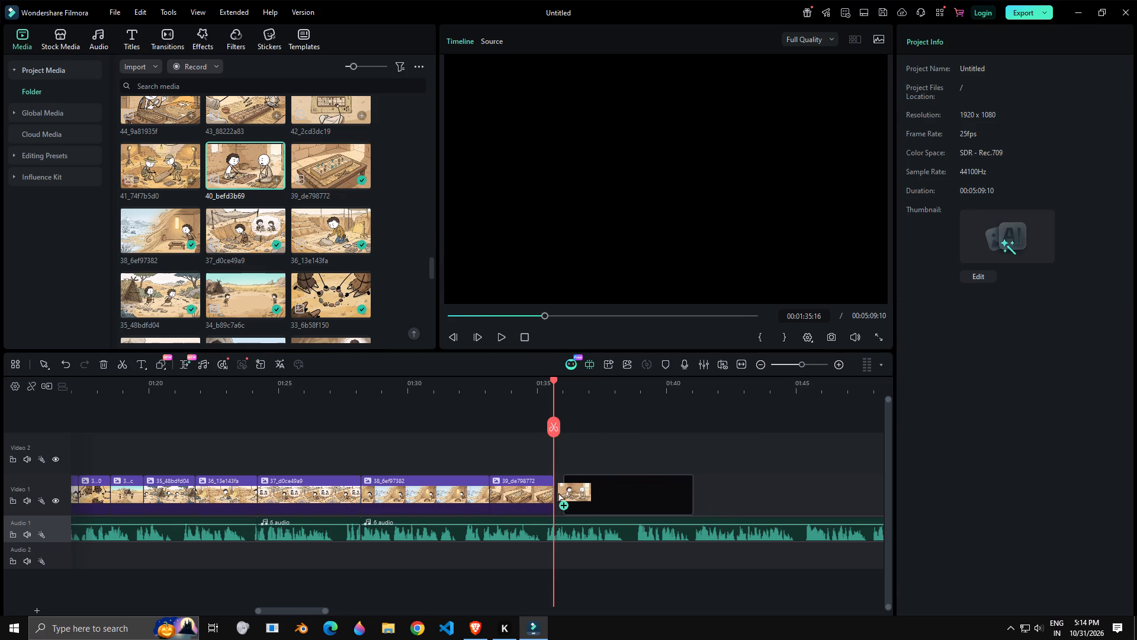
drag(558, 492, 552, 496)
click(552, 496)
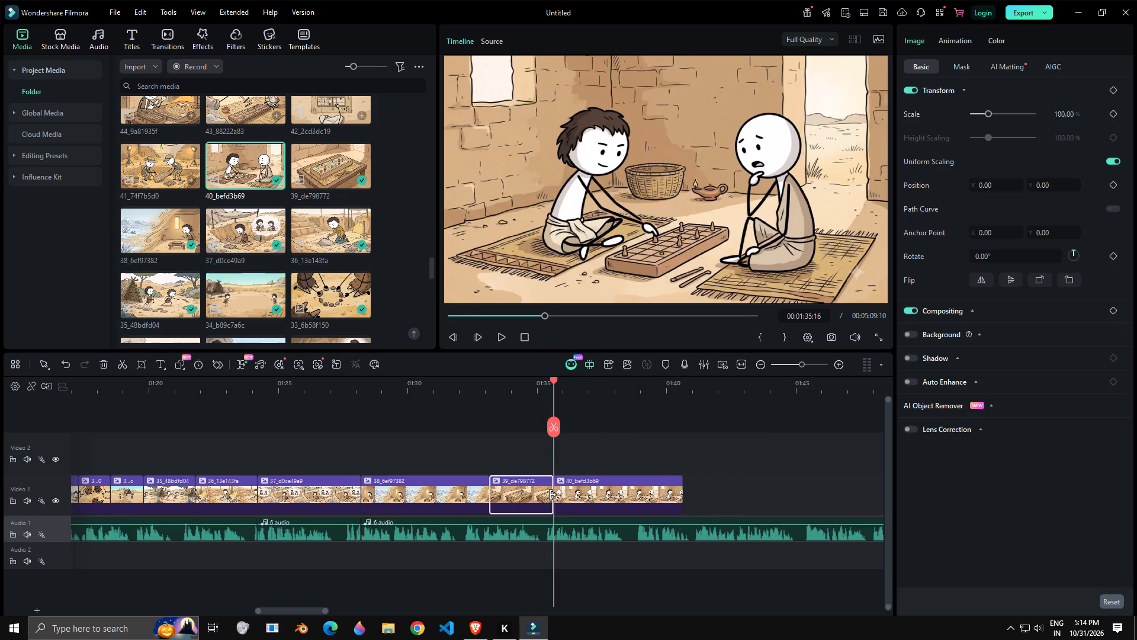
Play the narration over the 40_befd3b69 clip and preview source images 41_74f7b5d0 and 40_befd3b69 to check how they match.
key(space)
key(space)
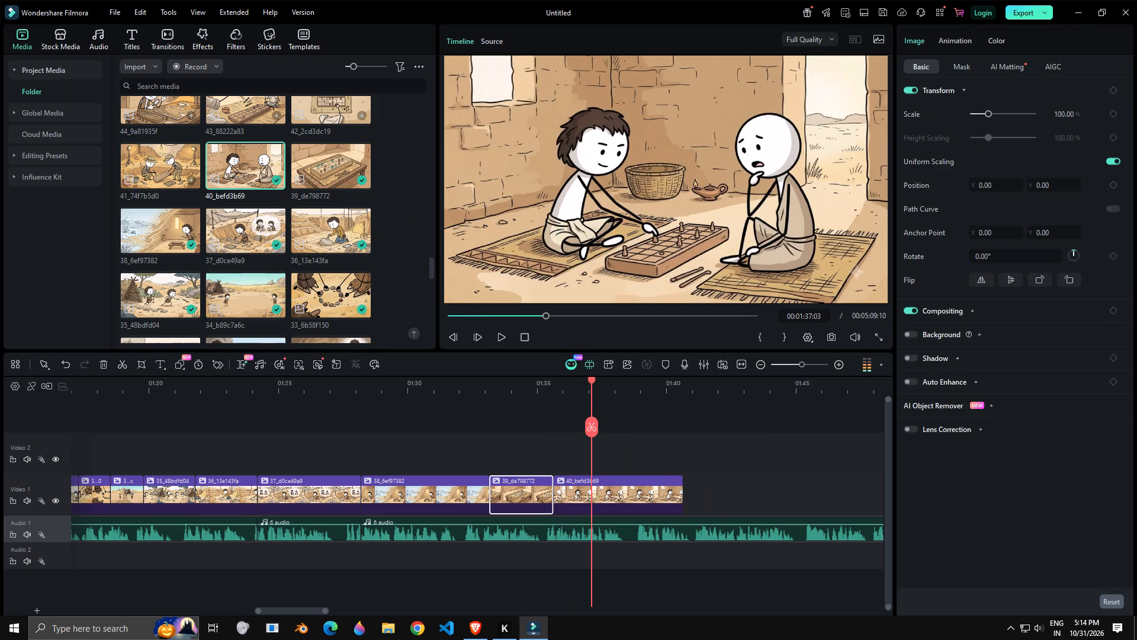
key(space)
key(space)
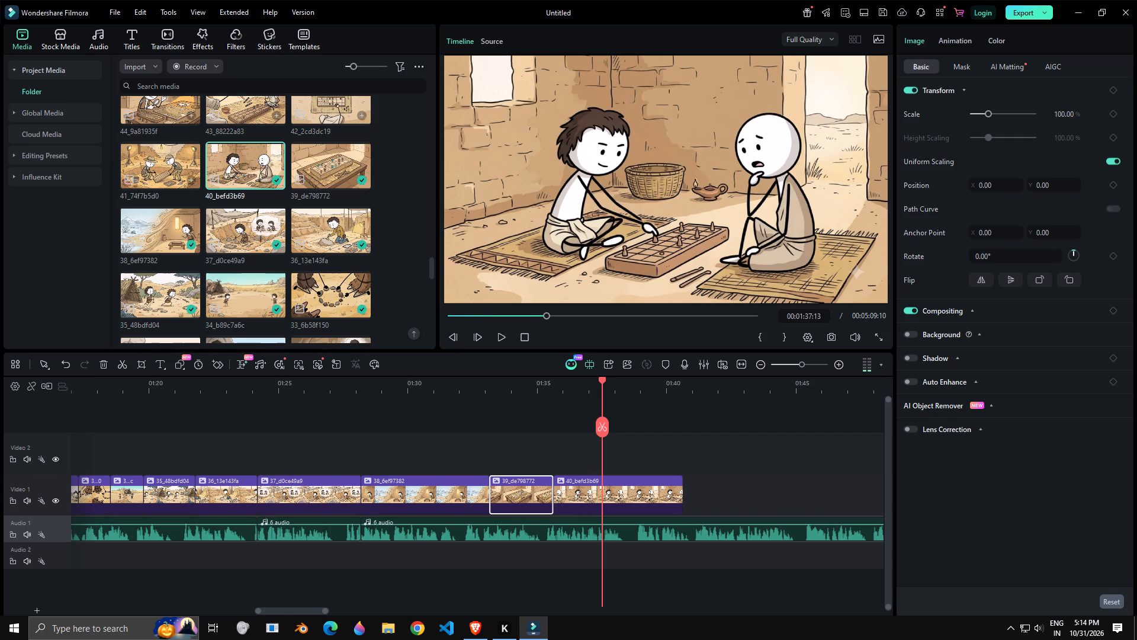
click(571, 388)
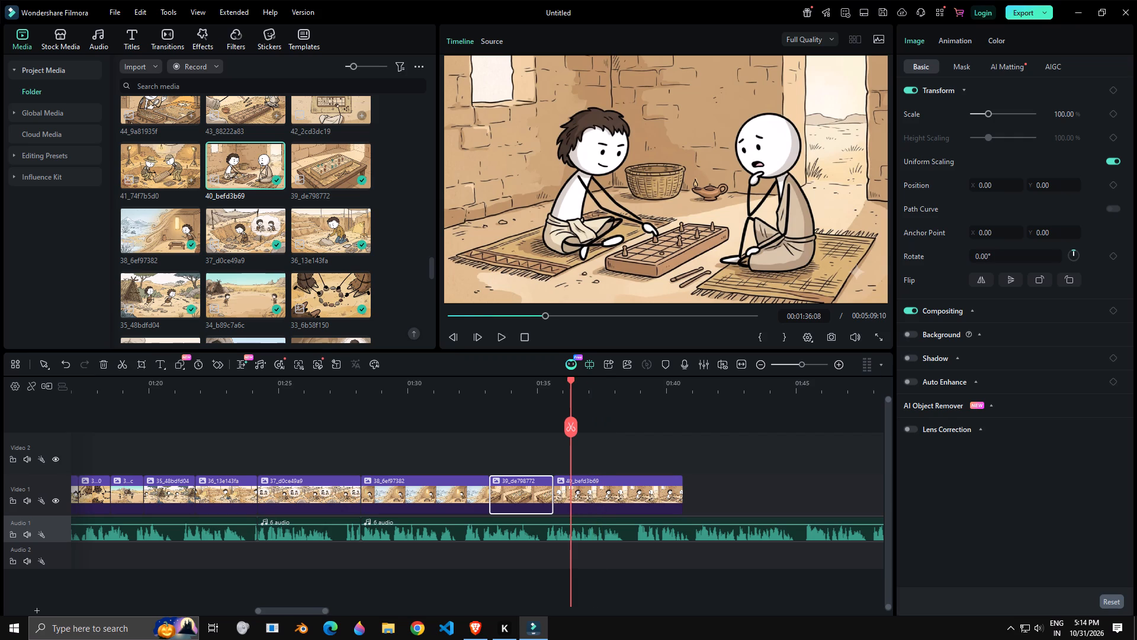
key(space)
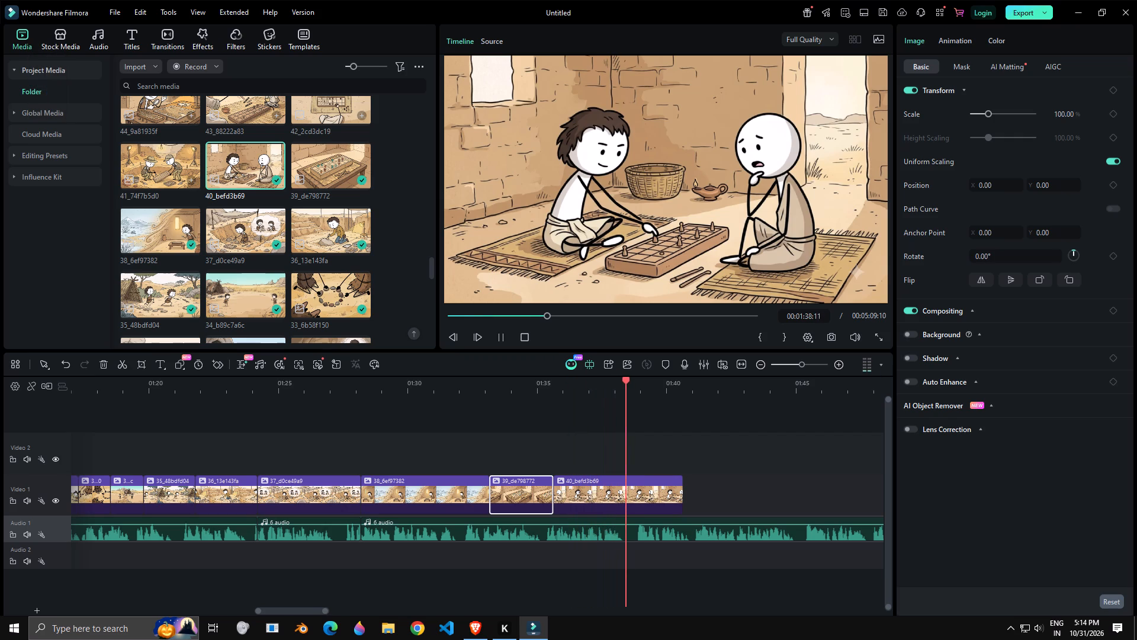
key(space)
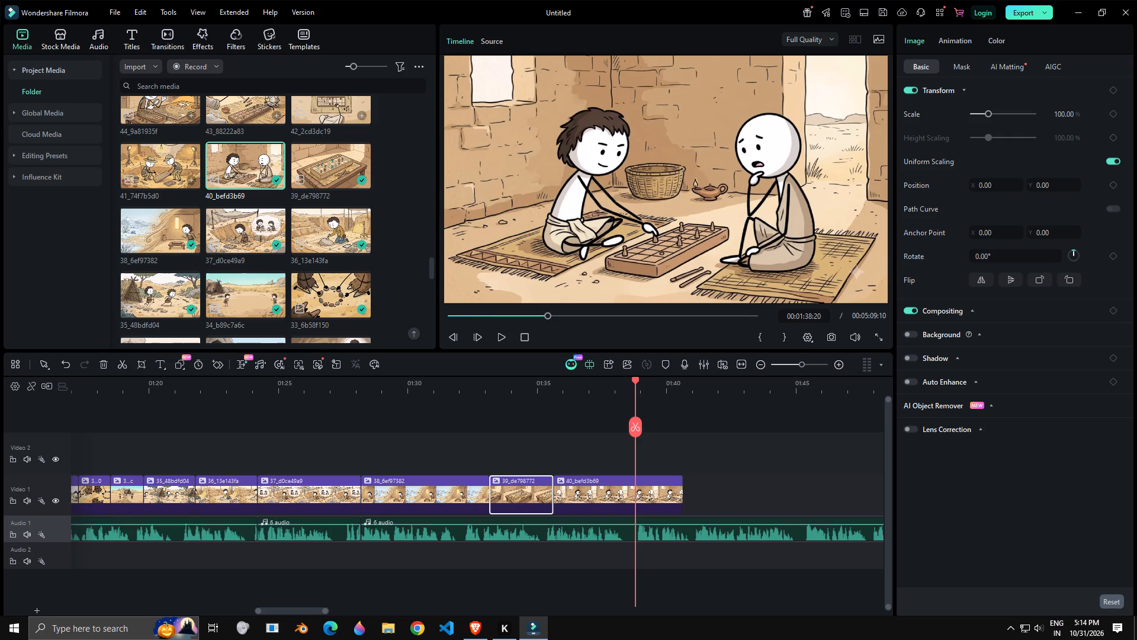
click(563, 389)
key(space)
key(space)
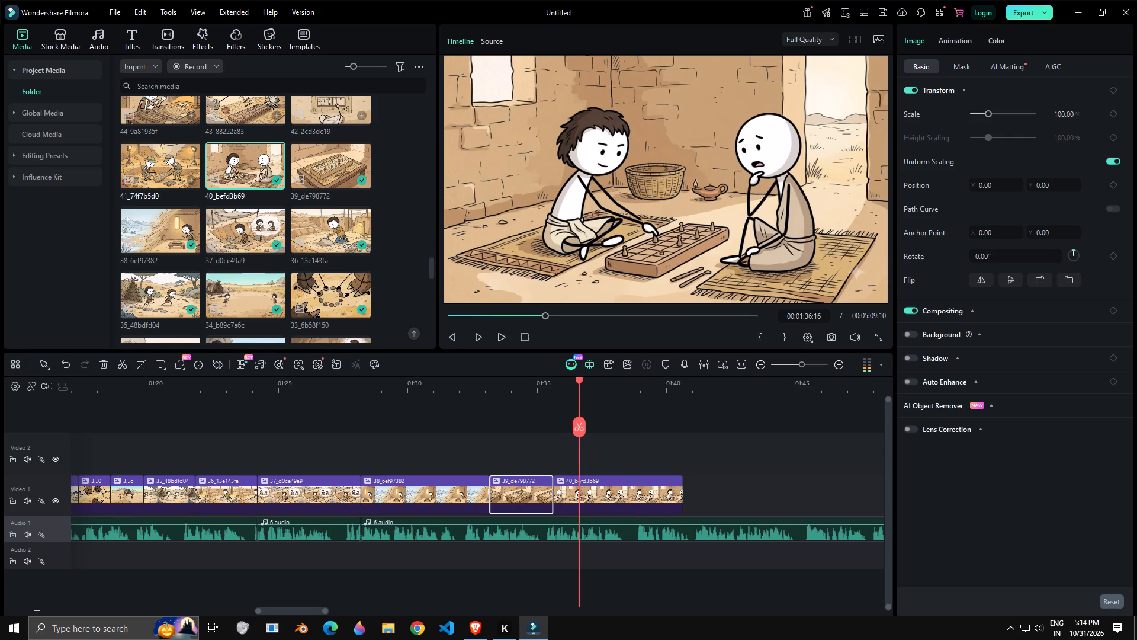
double_click(152, 171)
double_click(256, 170)
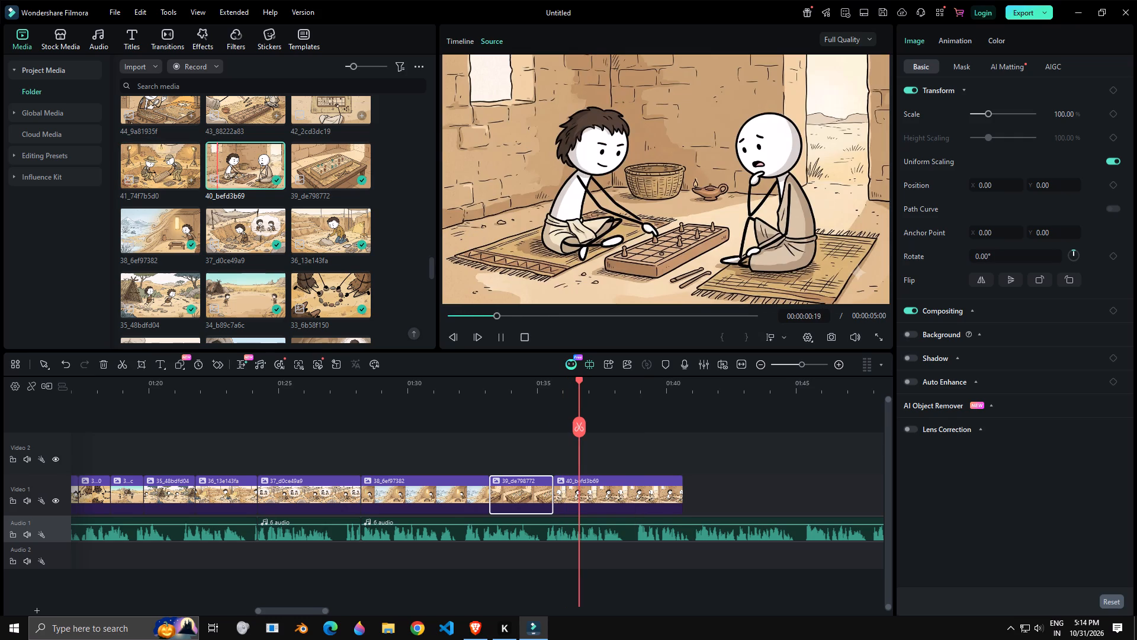
Replay the narration over the 38_6ef97382 clip, split the clip at 00:01:31:08, and delete its remaining part.
click(452, 379)
key(space)
key(space)
click(390, 391)
key(space)
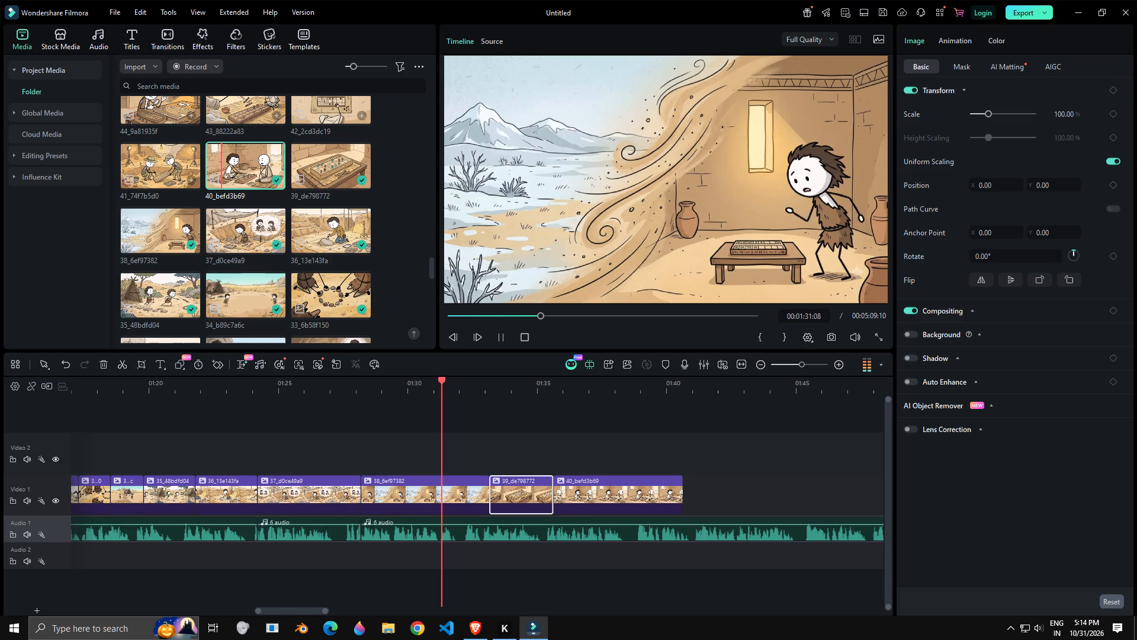
key(space)
key(space)
key(space)
click(423, 383)
key(space)
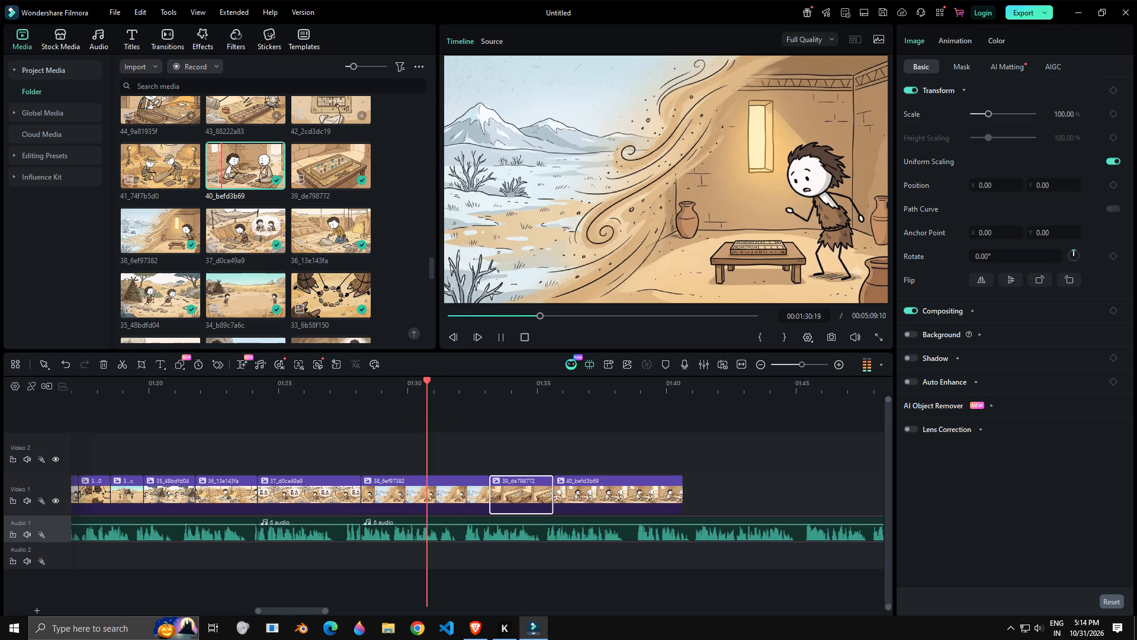
key(space)
key(space)
key(space)
click(461, 497)
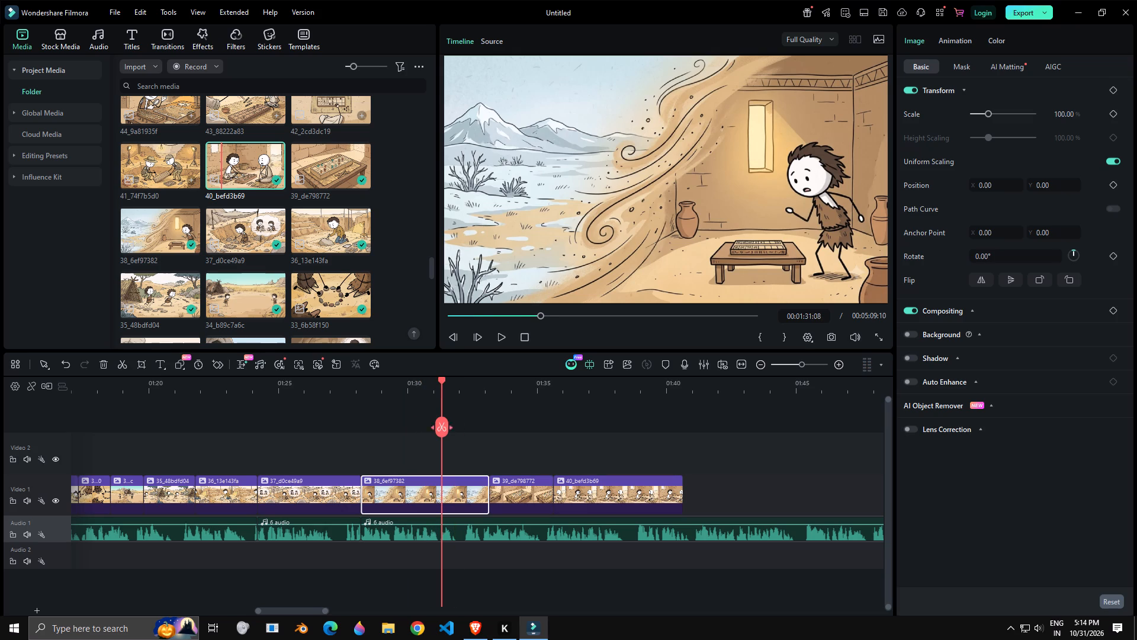
click(444, 426)
key(Delete)
Move the 39_de798772 clip directly after the shortened 38_6ef97382 clip, starting at 00:01:31:08, and play the narration over it.
drag(548, 495, 503, 491)
click(503, 491)
key(space)
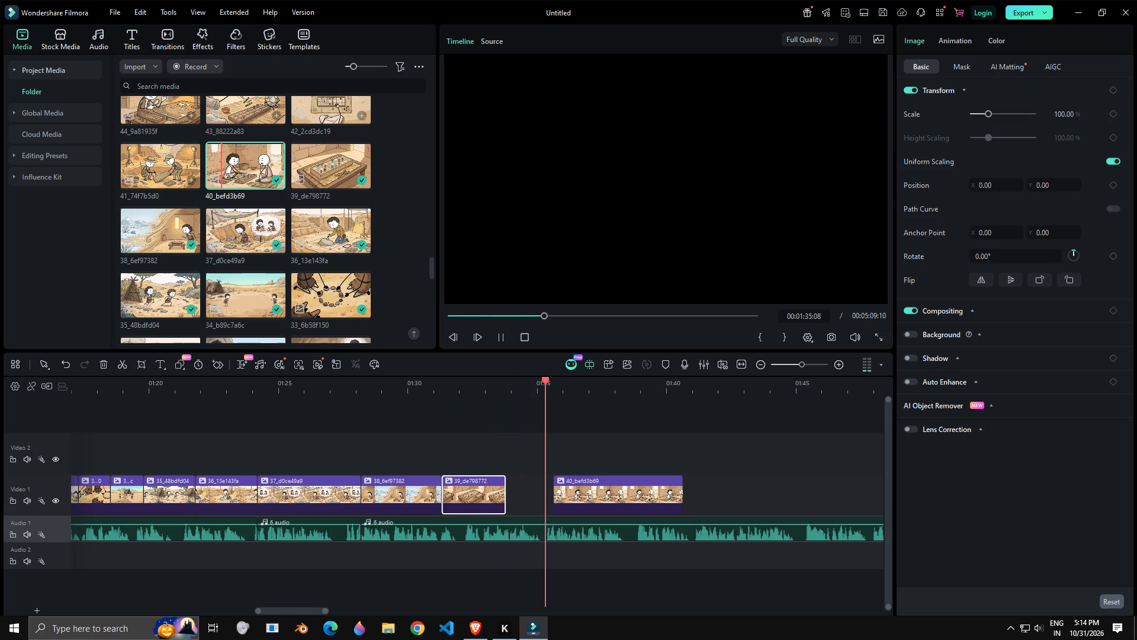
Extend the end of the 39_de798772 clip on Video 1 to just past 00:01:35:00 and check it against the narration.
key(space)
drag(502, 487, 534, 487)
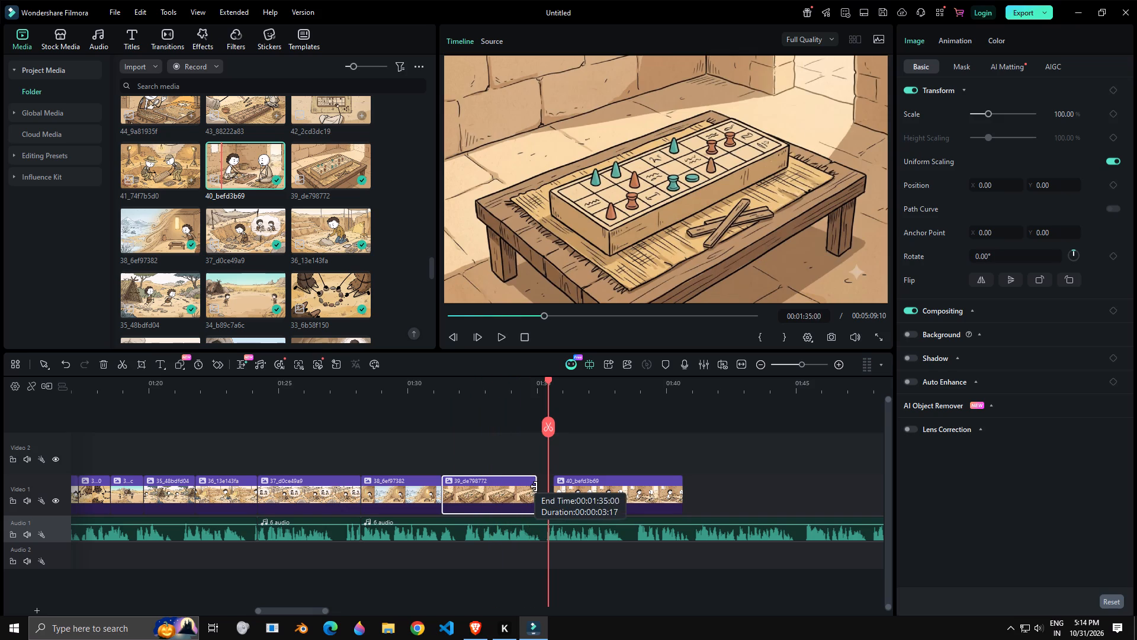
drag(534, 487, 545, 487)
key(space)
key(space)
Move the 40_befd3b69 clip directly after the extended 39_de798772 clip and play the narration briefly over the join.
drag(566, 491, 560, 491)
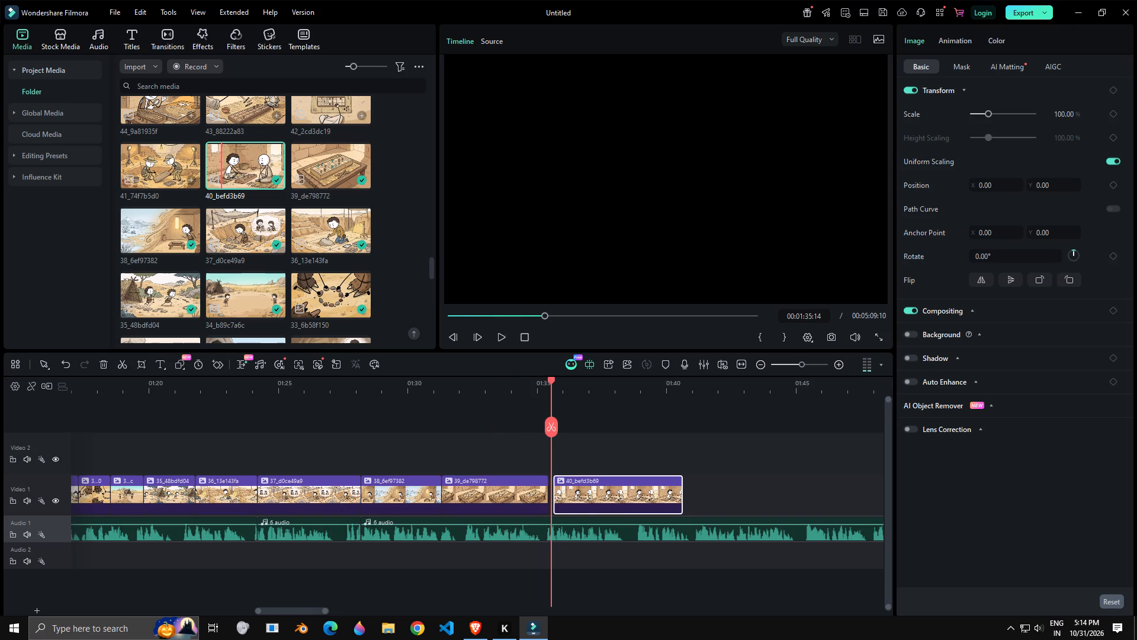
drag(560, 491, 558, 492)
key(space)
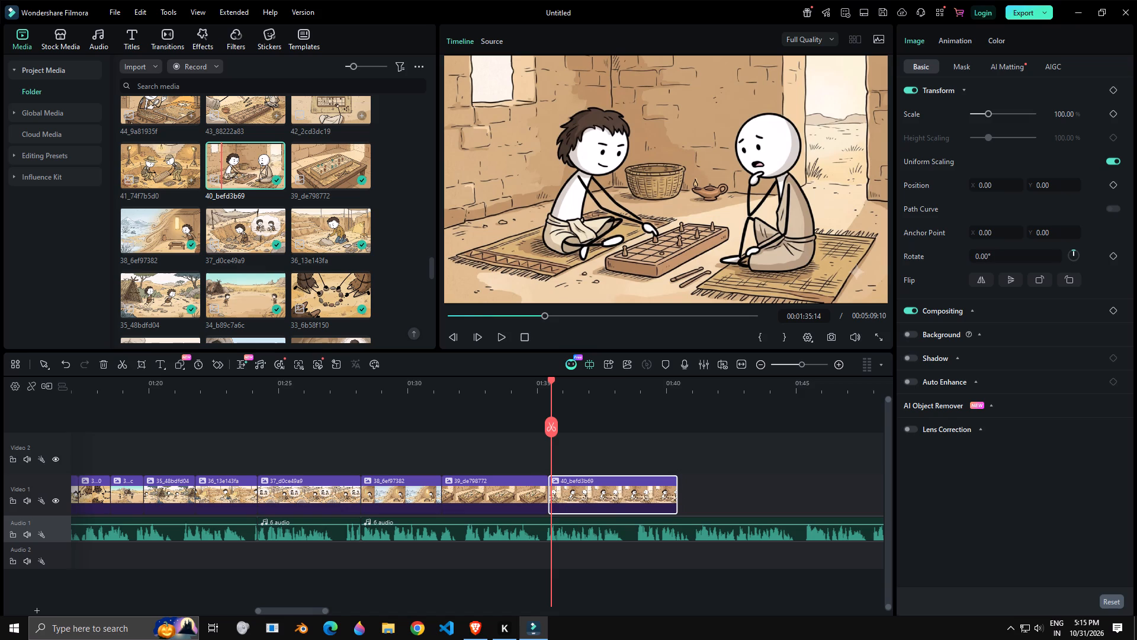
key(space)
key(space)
Replay the narration over the 39_de798772 clip, split the clip at 00:01:33:00, and delete its remaining part.
click(452, 386)
key(space)
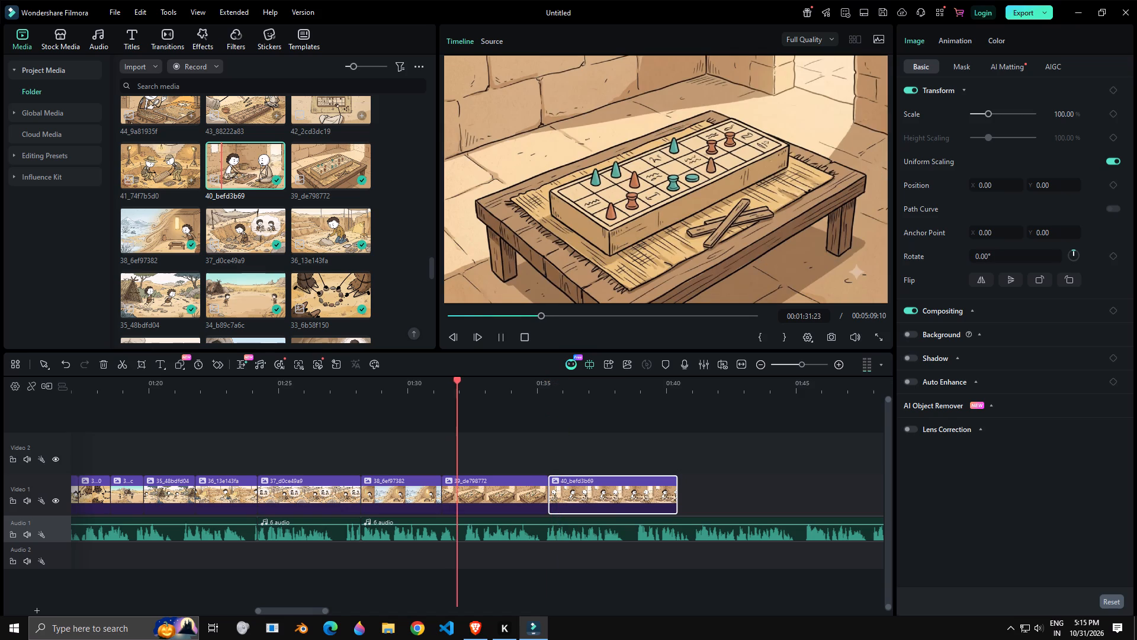
key(space)
key(space)
key(space)
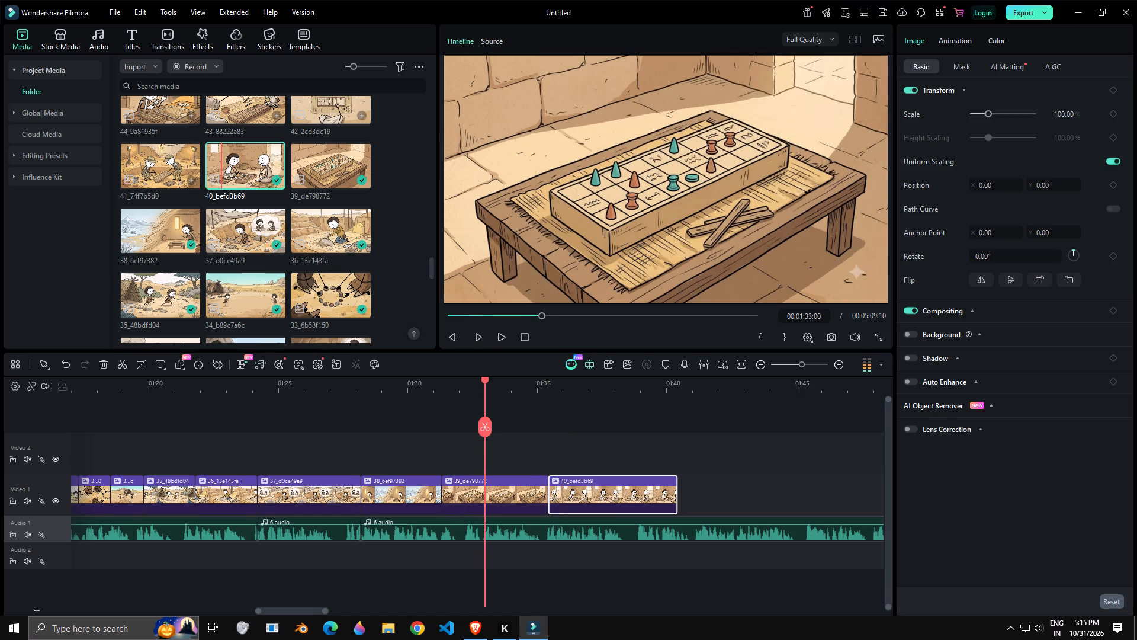
click(488, 427)
click(513, 495)
key(Delete)
Move the 40_befd3b69 clip to start at 00:01:33:00 and place image 41_74f7b5d0 on Video 1 directly after it.
drag(599, 497, 537, 495)
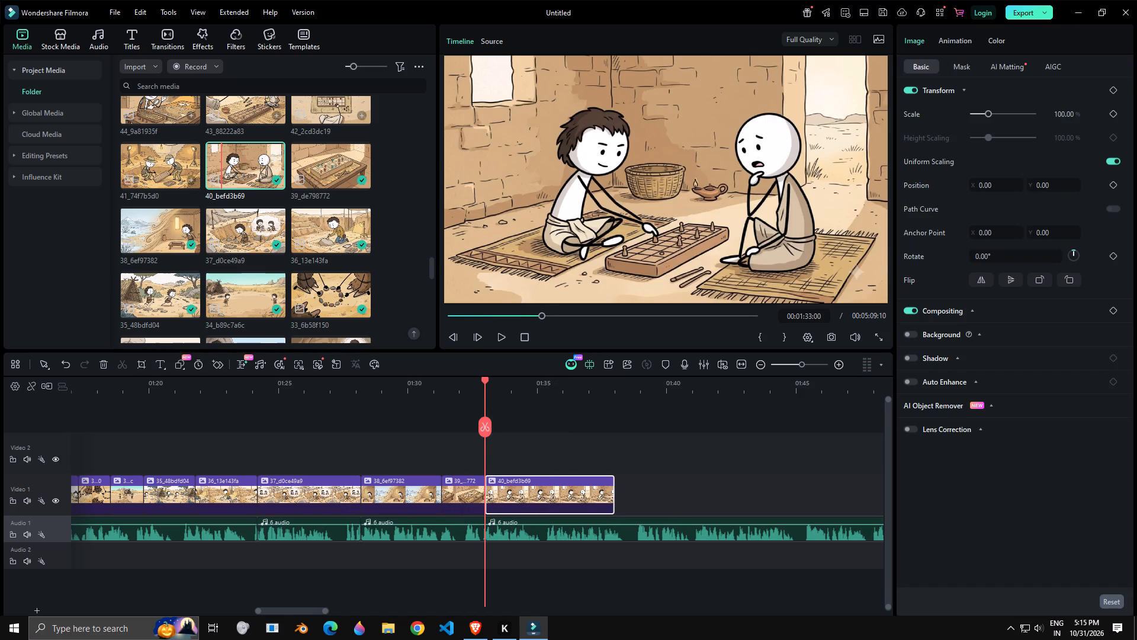
drag(150, 180, 616, 500)
Replay the narration over the 40_befd3b69 clip, split the clip at about 00:01:35:17, and delete its remaining part.
key(space)
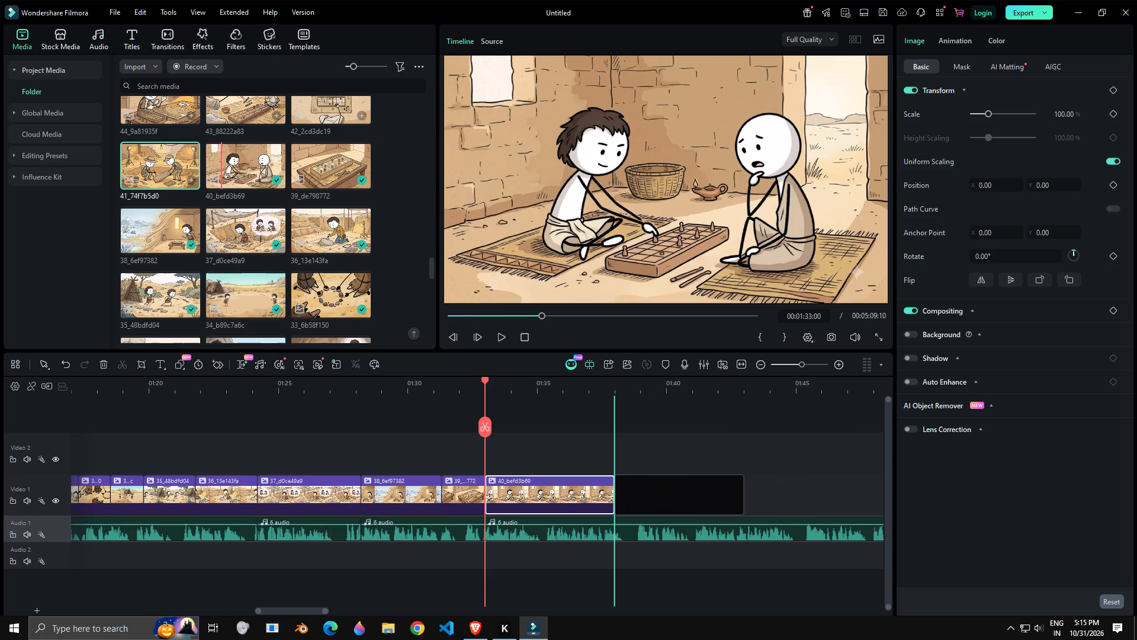
key(space)
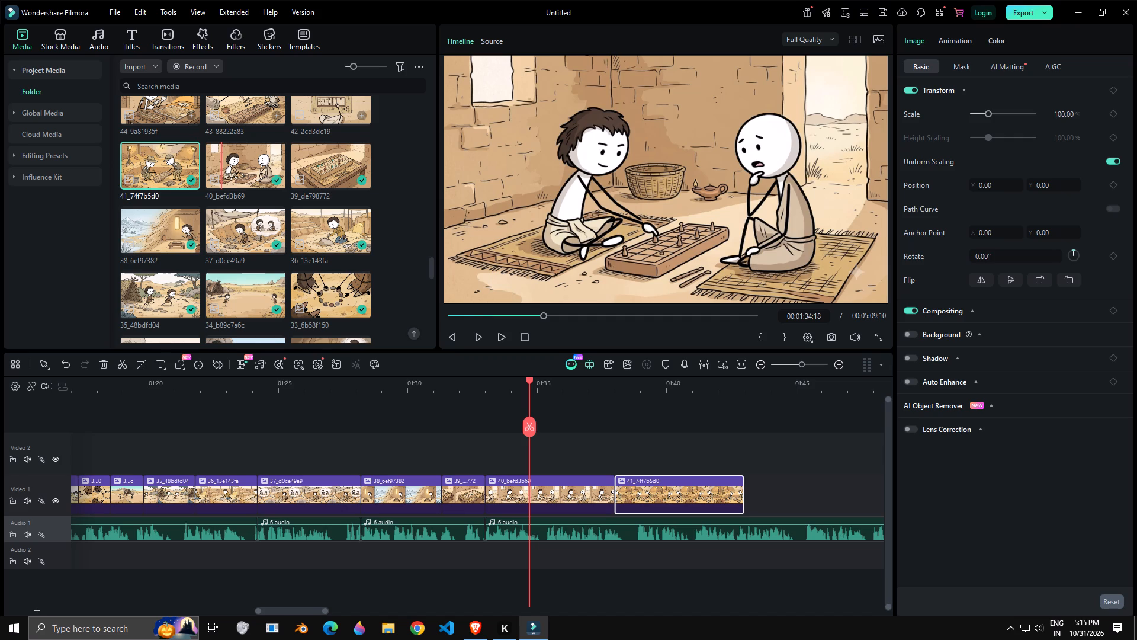
key(space)
key(space)
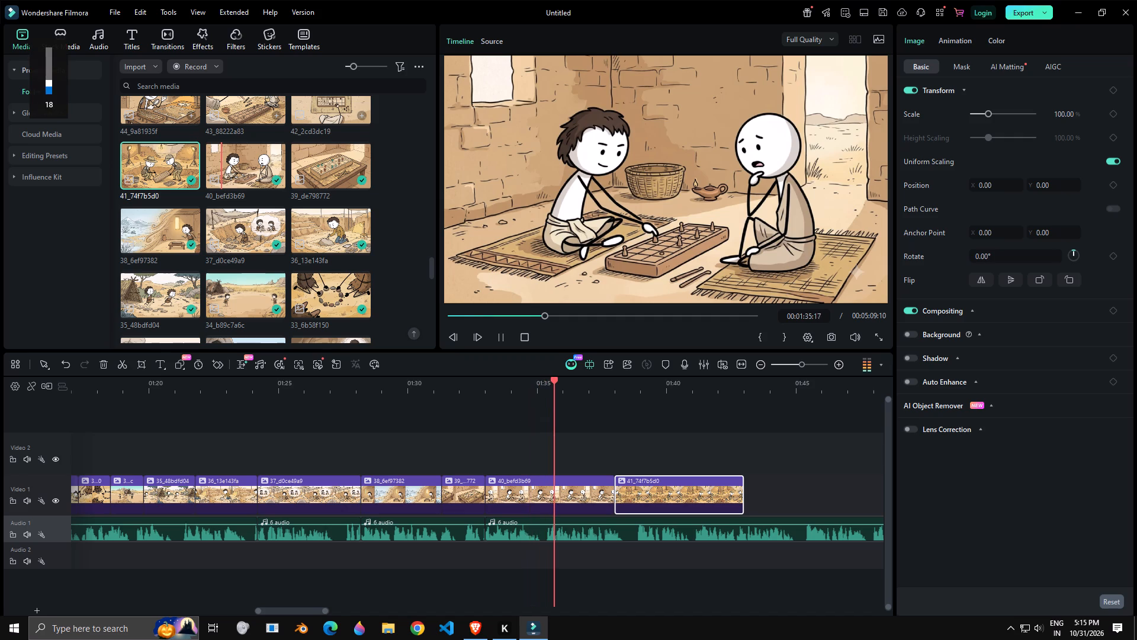
click(522, 381)
key(space)
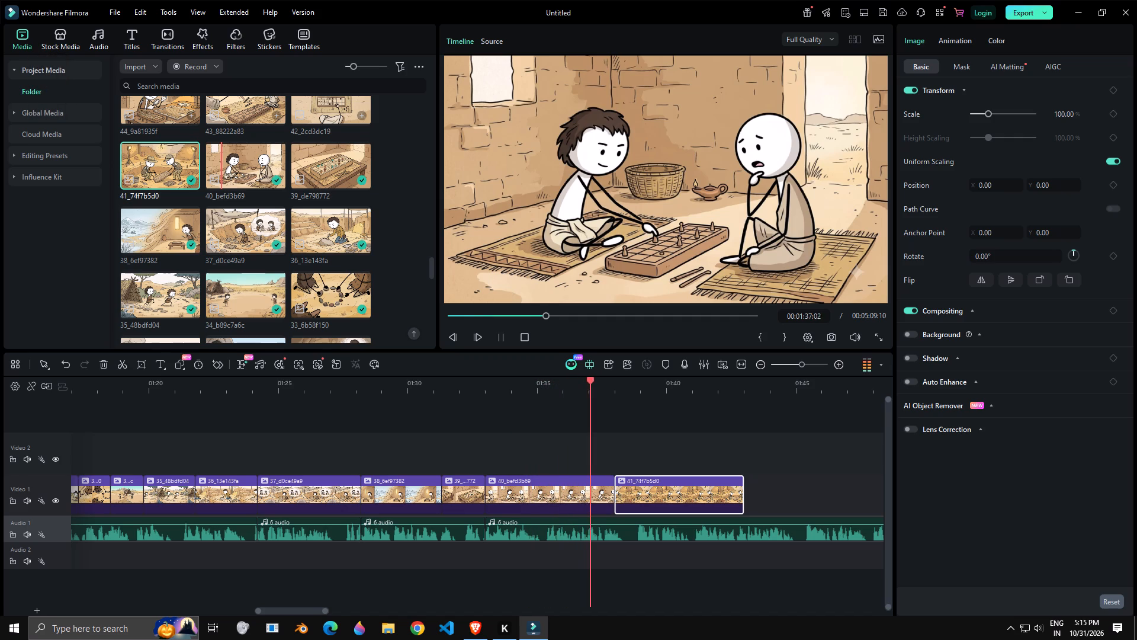
key(space)
click(537, 393)
key(space)
key(space)
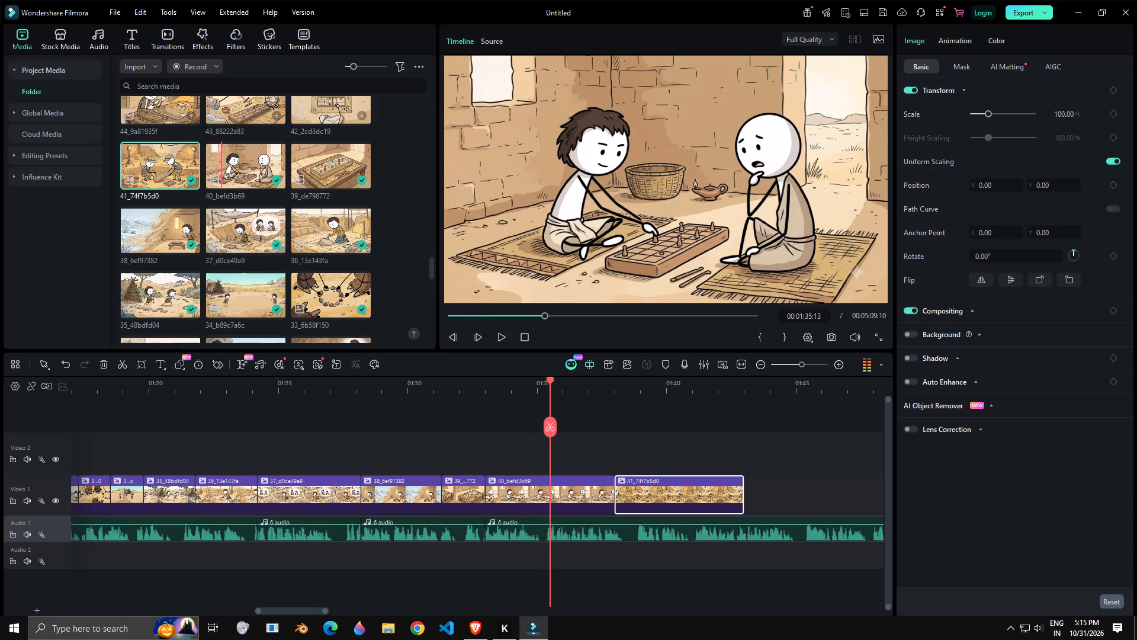
key(space)
key(space)
click(554, 428)
click(596, 500)
key(Delete)
Move the 41_74f7b5d0 clip directly after the shortened 40_befd3b69 clip, starting at about 00:01:35:17.
click(654, 500)
drag(640, 495, 579, 491)
click(579, 491)
Play the narration over the 41_74f7b5d0 clip to find where its image should end.
key(space)
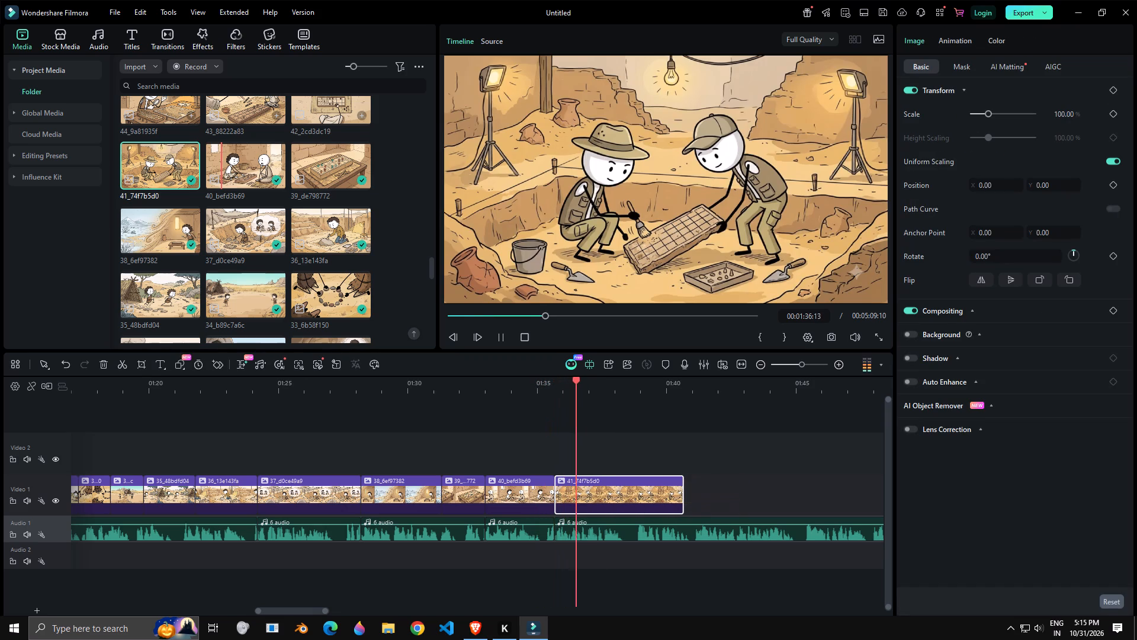
key(space)
key(space)
key(space)
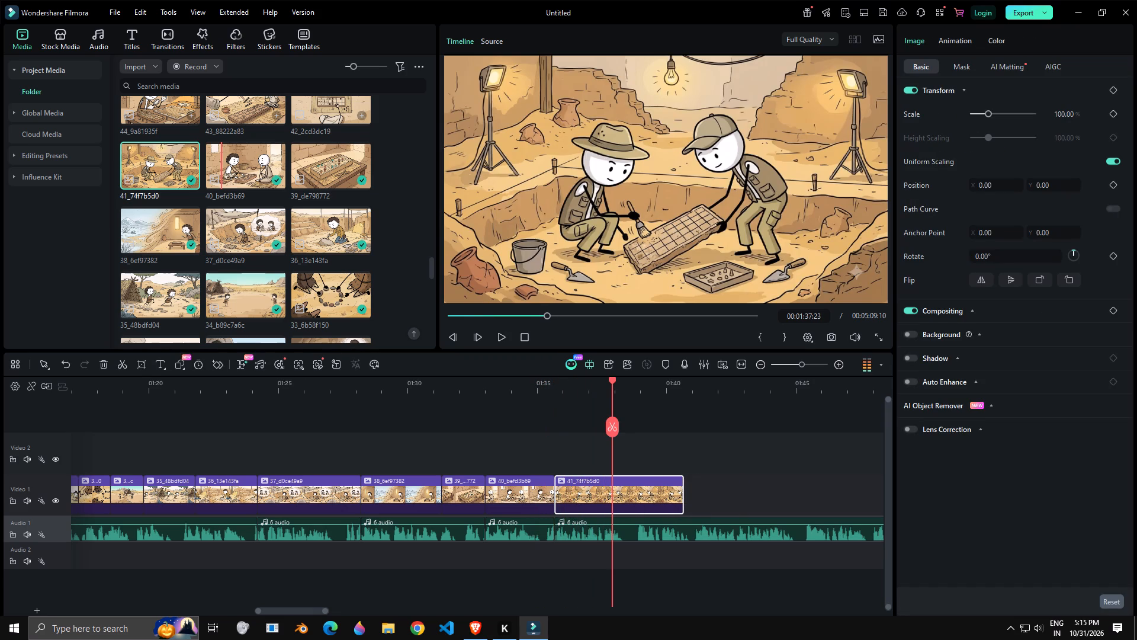
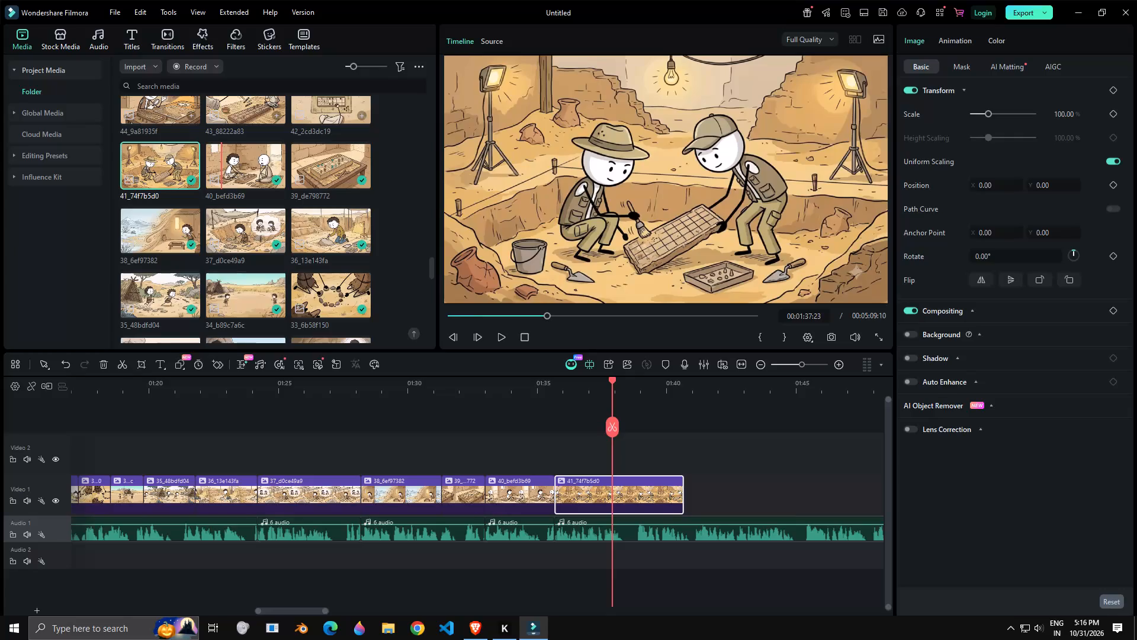
Replay the narration over the 41_74f7b5d0 clip, split the clip at about 00:01:39:02, and delete its remaining part.
click(553, 389)
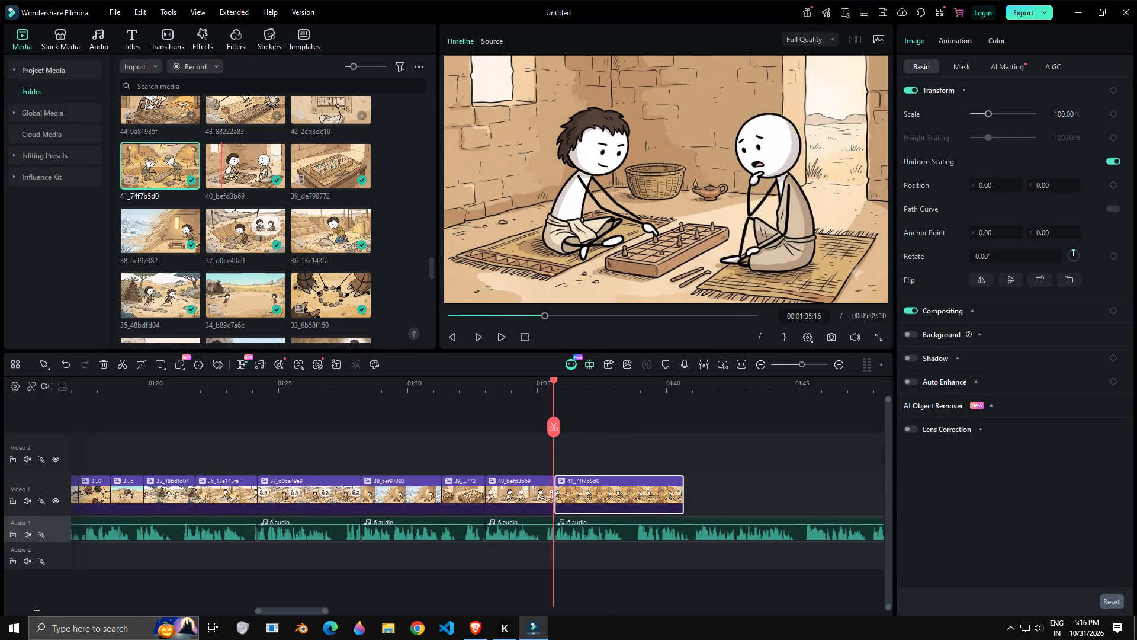
key(space)
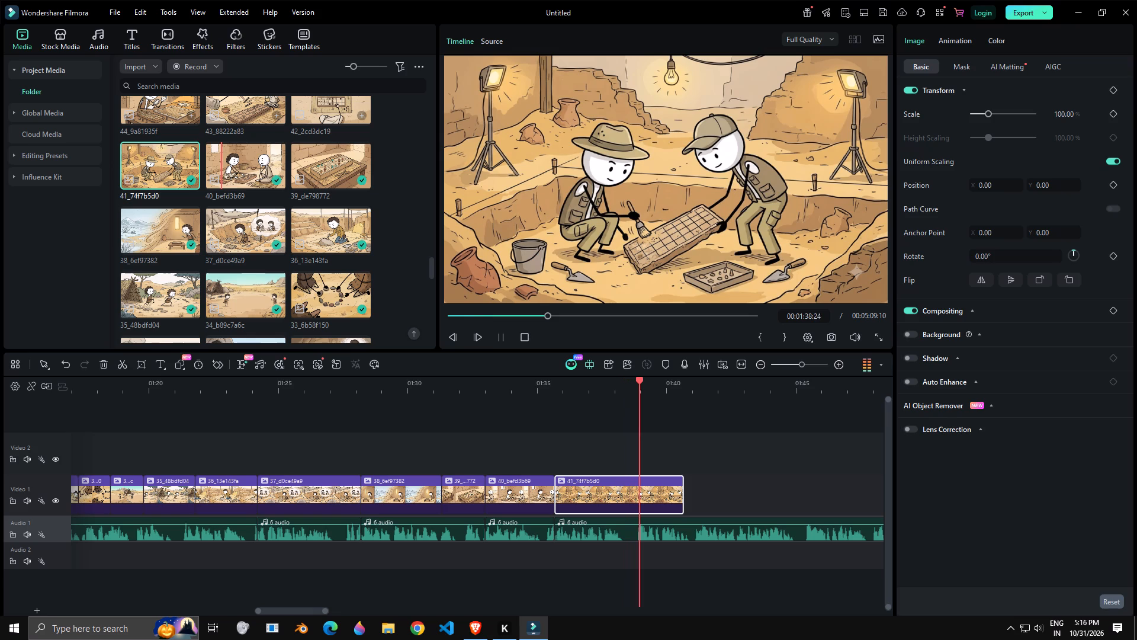
key(space)
click(642, 424)
key(Delete)
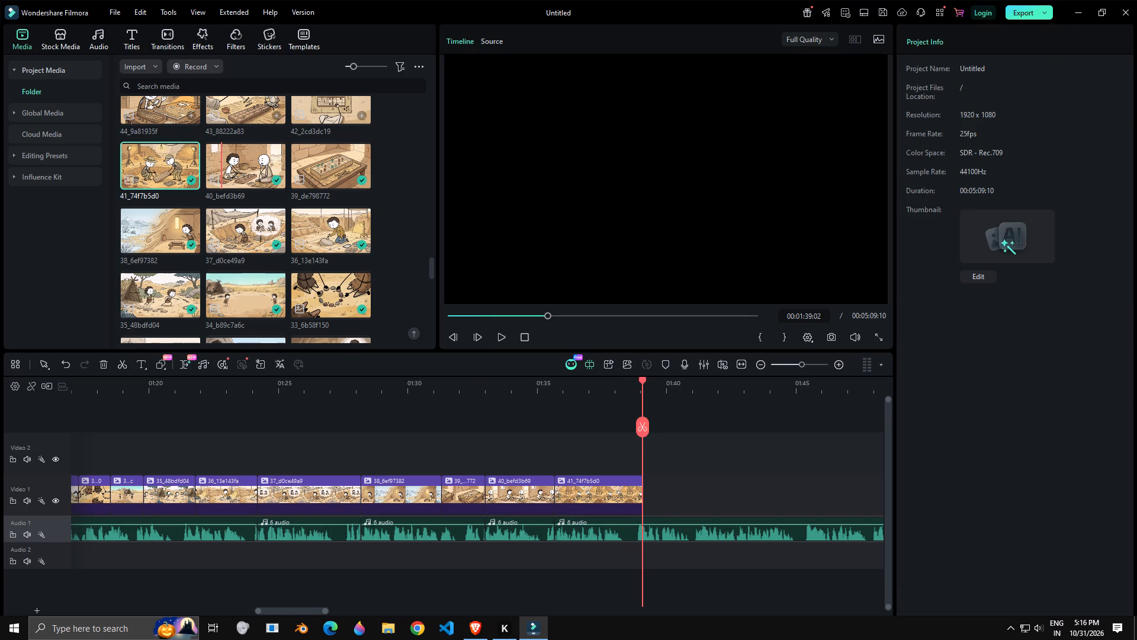
Place image 42_2cd3dc19 on Video 1 directly after the 41_74f7b5d0 clip and cut it to end with its narration at 00:01:41:04.
drag(320, 101, 653, 497)
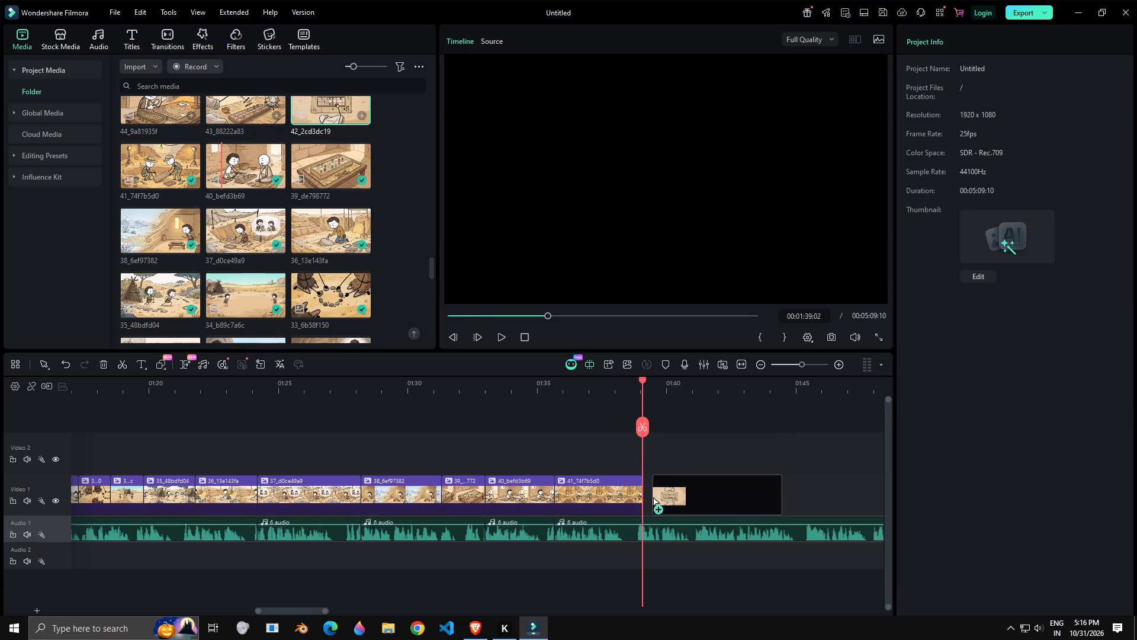
drag(653, 497, 642, 497)
key(space)
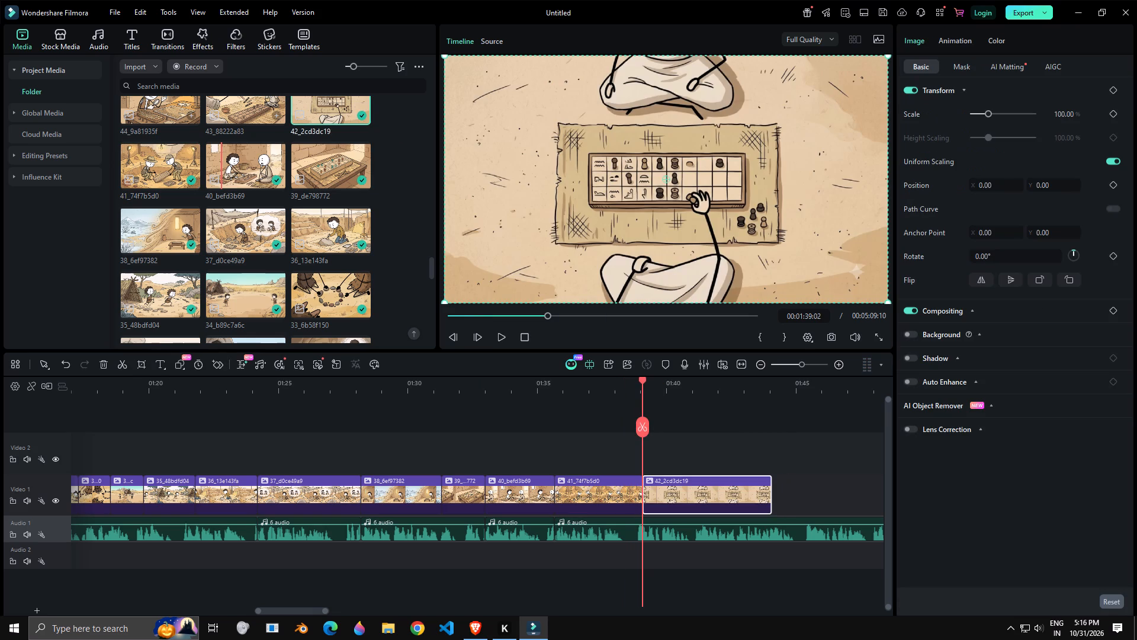
key(space)
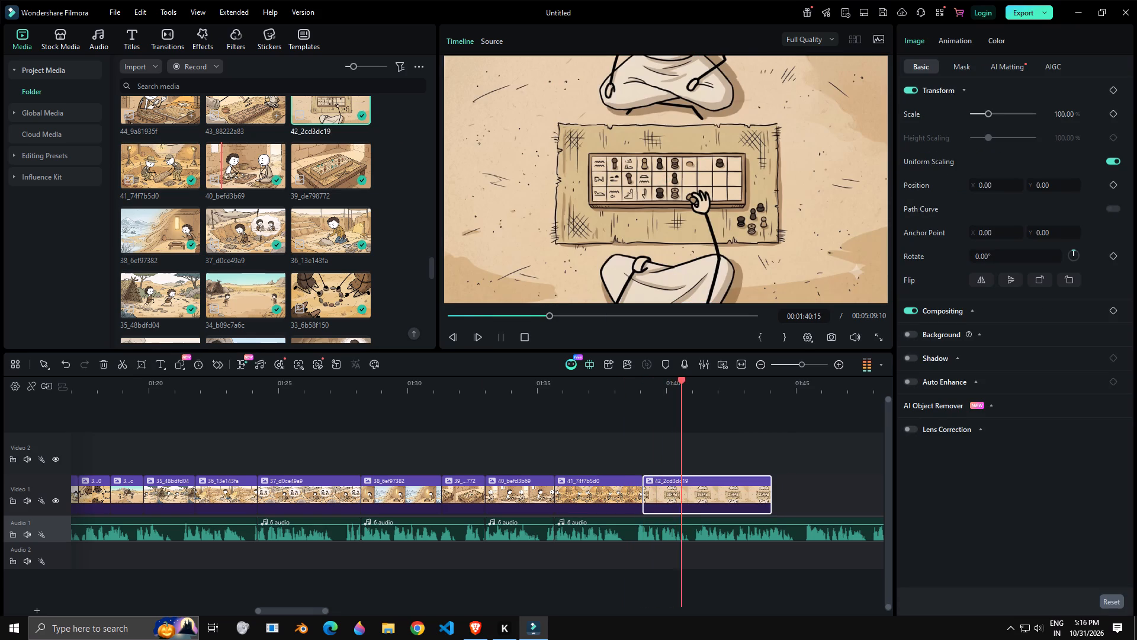
key(space)
key(space)
key(space)
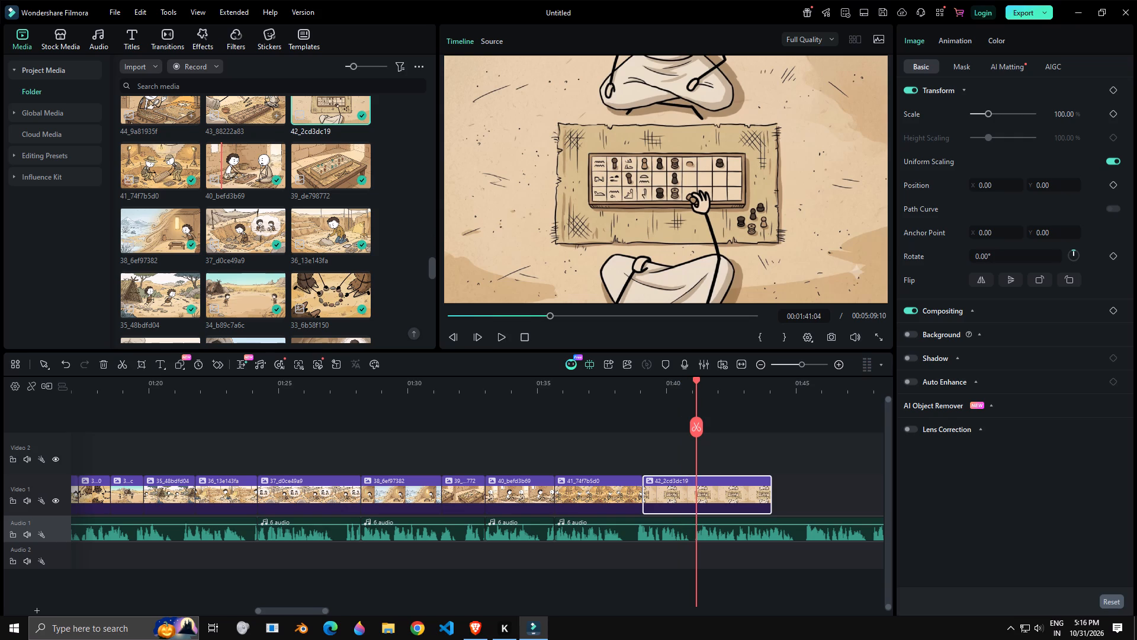
drag(432, 275, 435, 269)
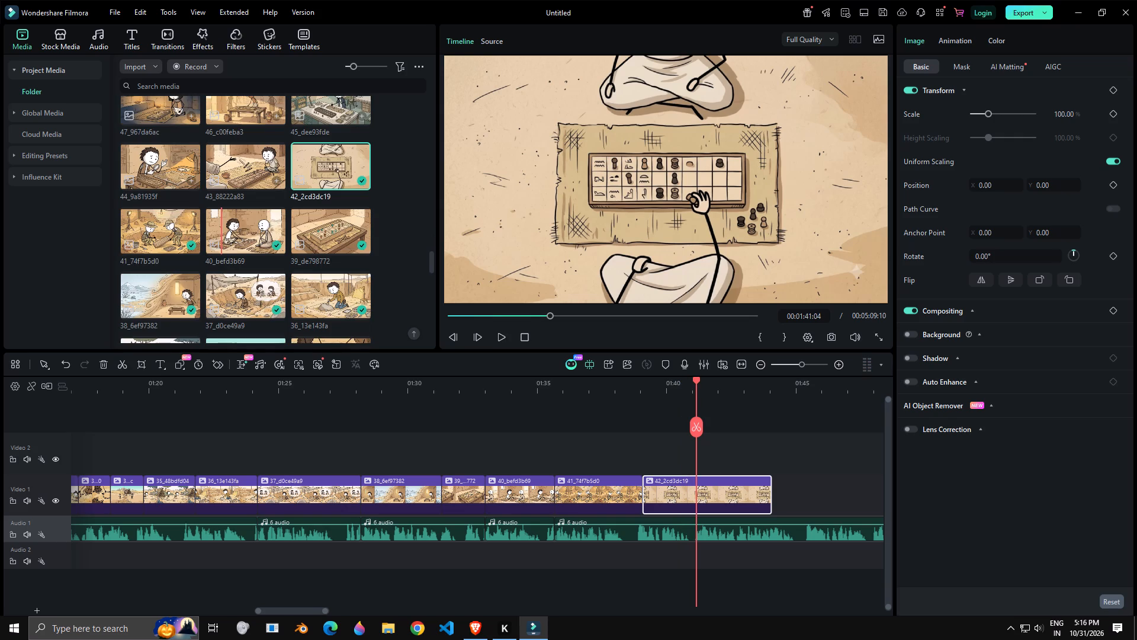
click(718, 486)
click(698, 418)
key(Delete)
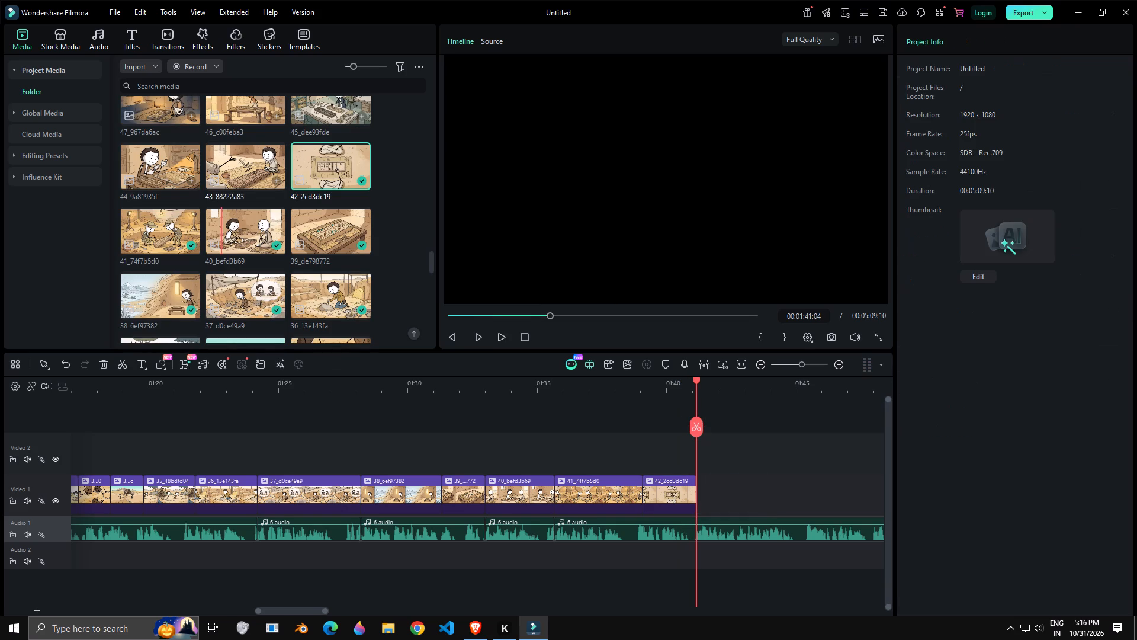
Place image 43_88222a83 on Video 1 directly after the 42_2cd3dc19 clip and cut it to end with its narration at 00:01:45:17.
drag(233, 161, 693, 500)
key(space)
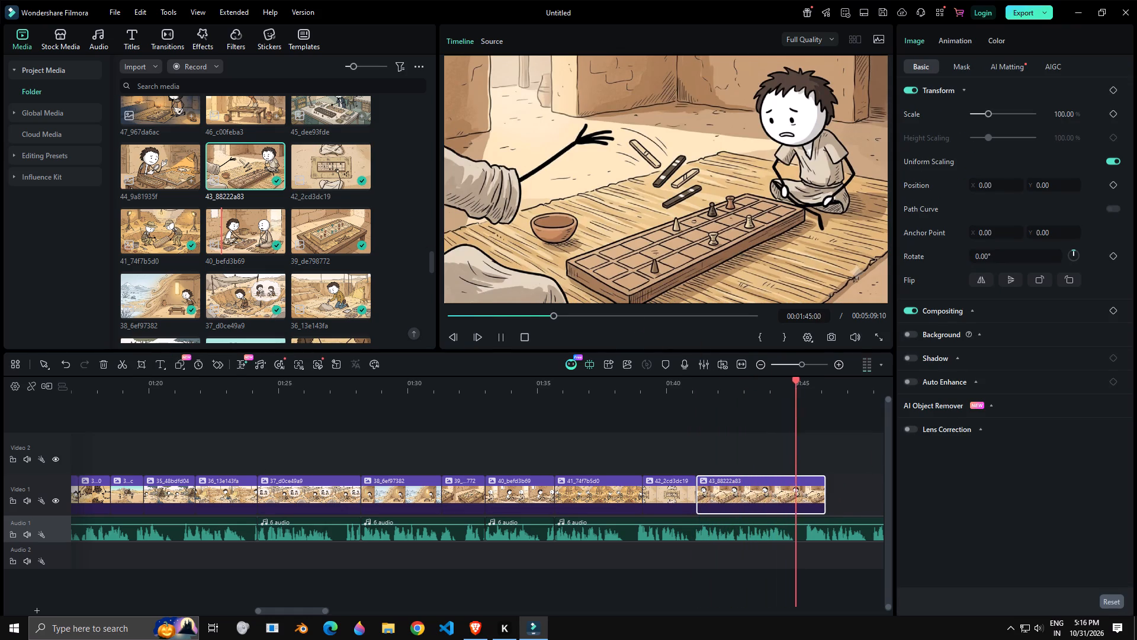
key(space)
click(810, 427)
key(Delete)
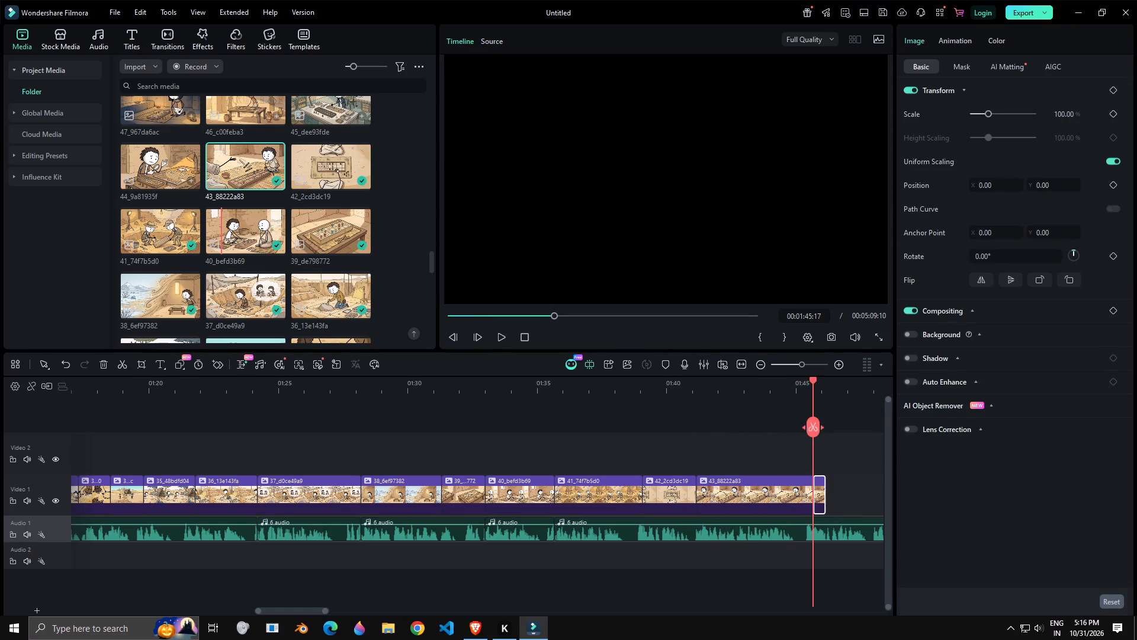
Place image 44_9a81935f on Video 1 directly after the 43_88222a83 clip and play the narration over it.
drag(152, 162, 814, 513)
key(space)
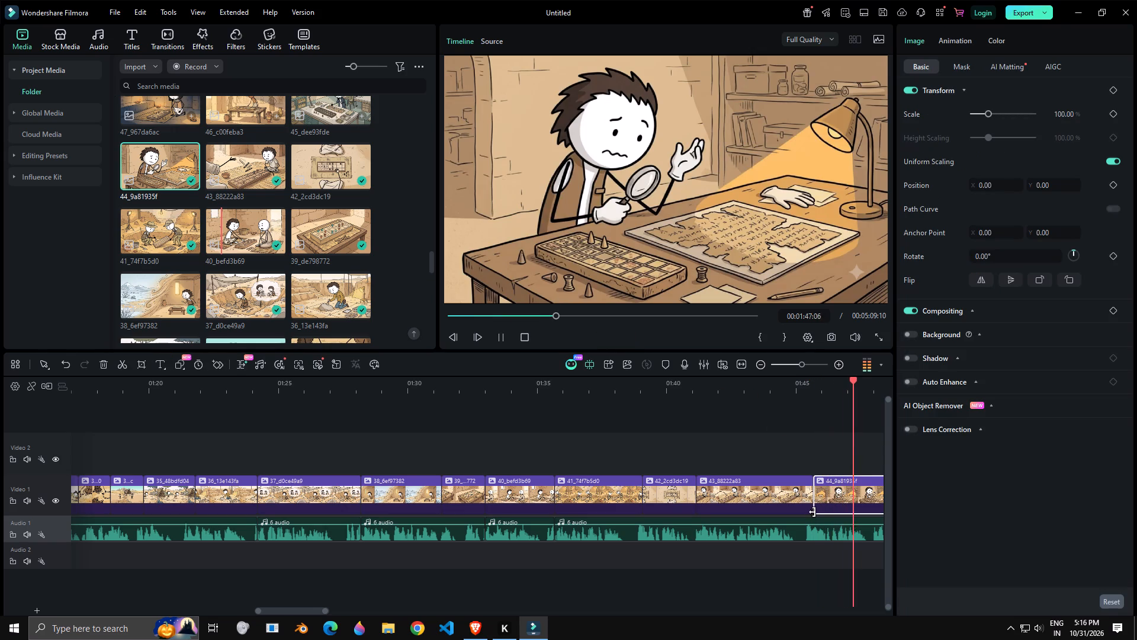
key(space)
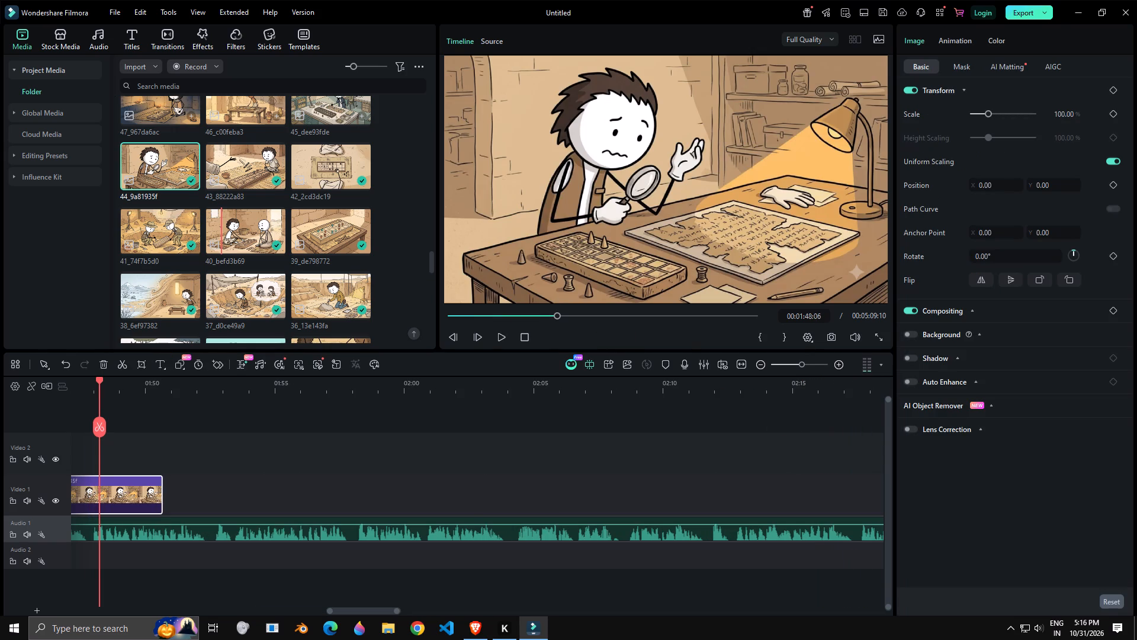
Add image 45_dee93fde to Video 1, replay the narration over the 44_9a81935f clip, and set 45_dee93fde directly after it at 00:01:50:16.
drag(320, 105, 227, 491)
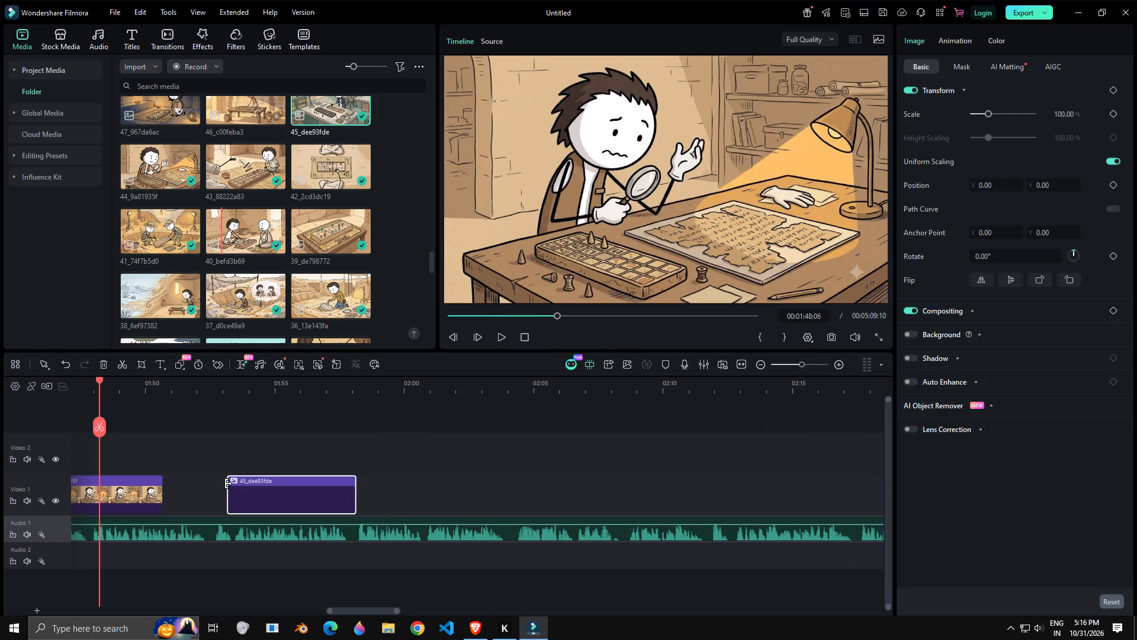
key(Left)
key(Left)
key(Left)
key(Left)
key(Left)
key(Left)
key(Left)
key(Left)
key(Left)
key(Left)
key(Left)
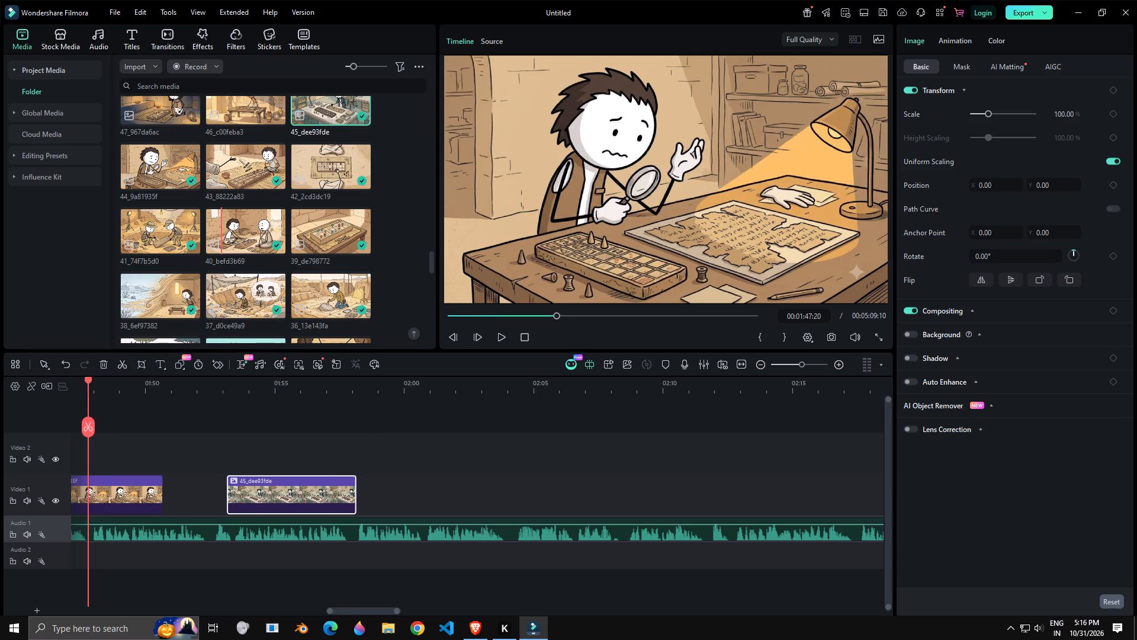
key(space)
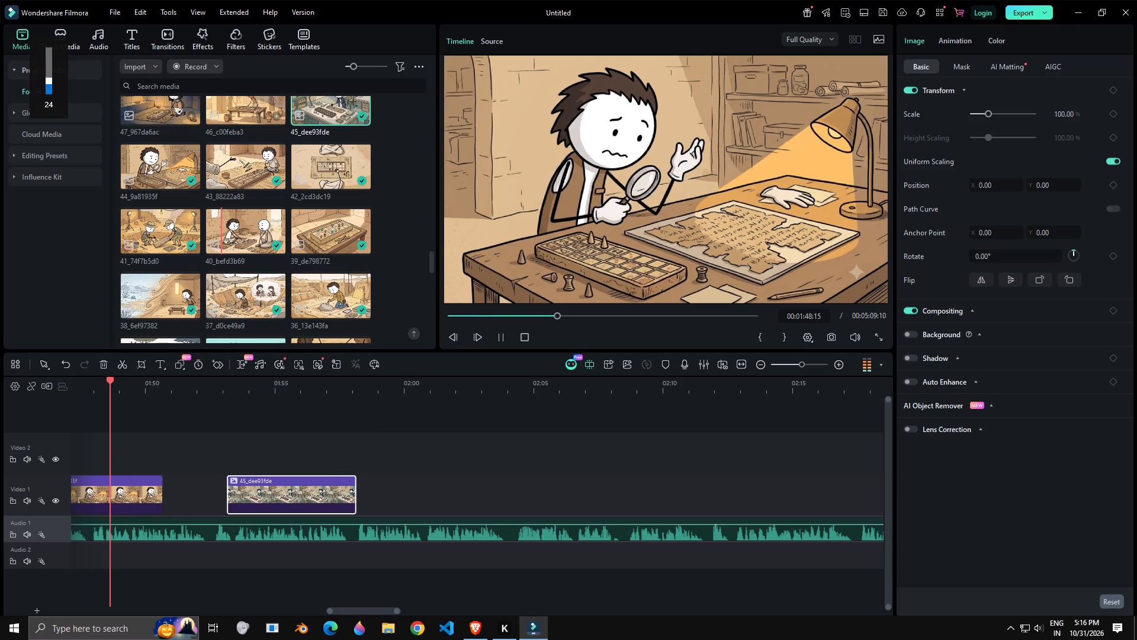
key(space)
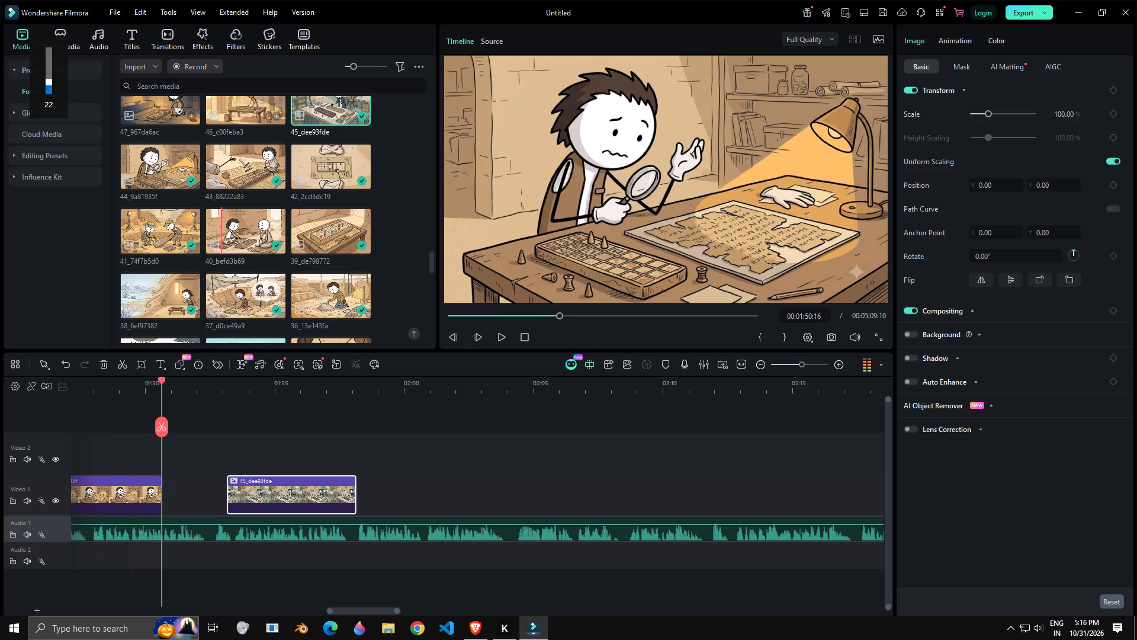
drag(270, 497, 205, 489)
Play the narration over the 45_dee93fde clip, split the clip at 00:01:52:24, and delete its remaining part.
key(space)
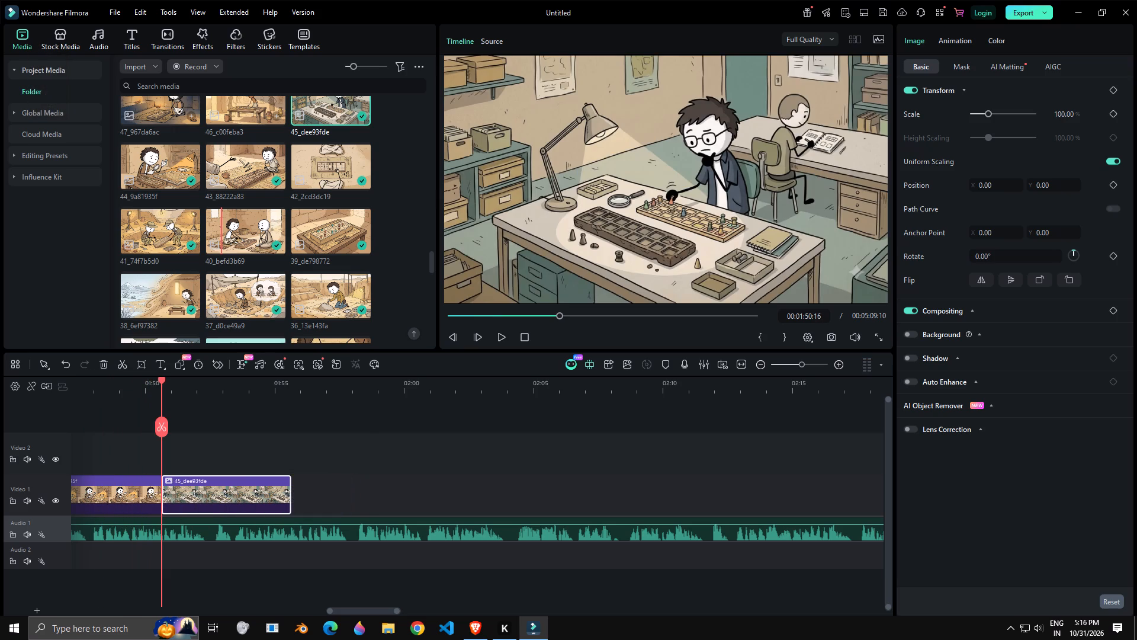
key(space)
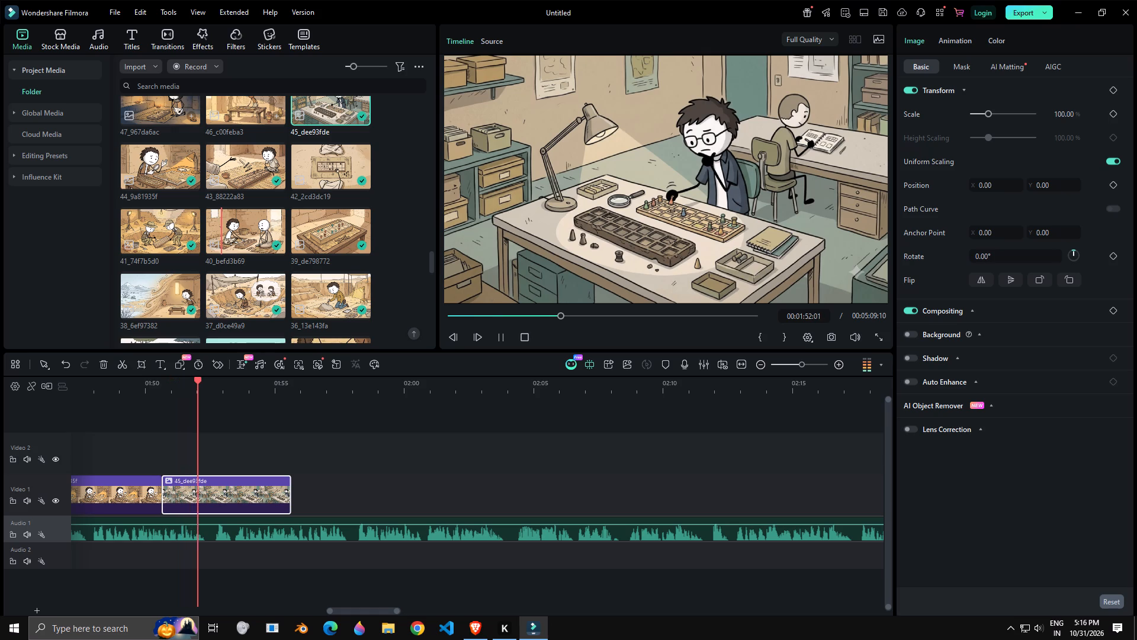
key(space)
click(219, 424)
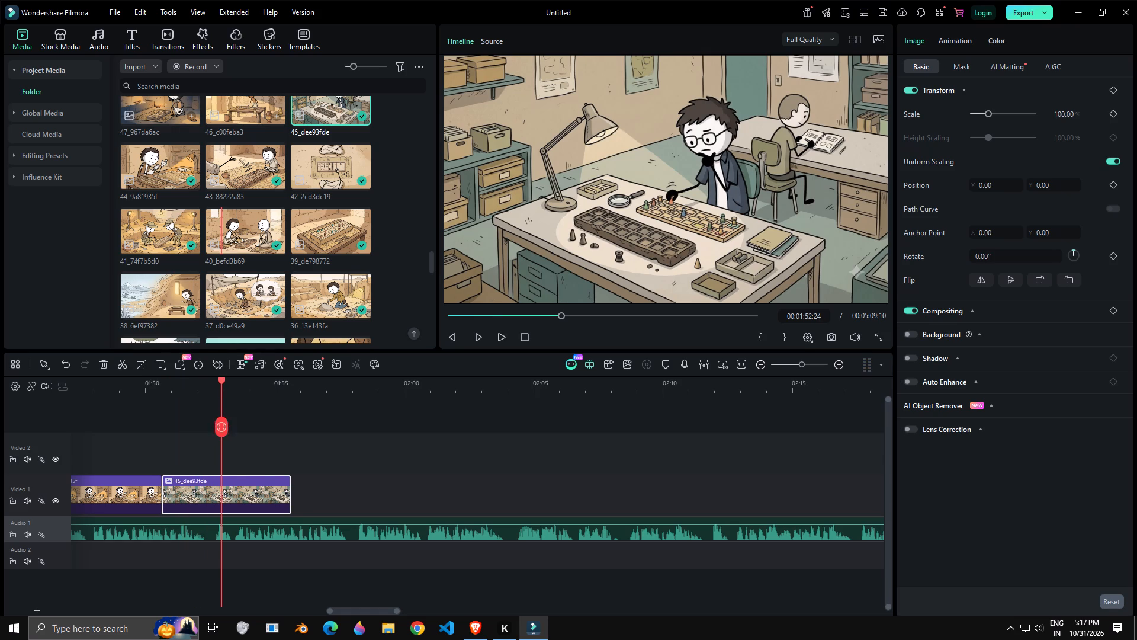
key(Delete)
Add image 46_c00feba3 to Video 1, play its narration, and move the clip directly after 45_dee93fde at 00:01:52:24.
drag(243, 109, 255, 427)
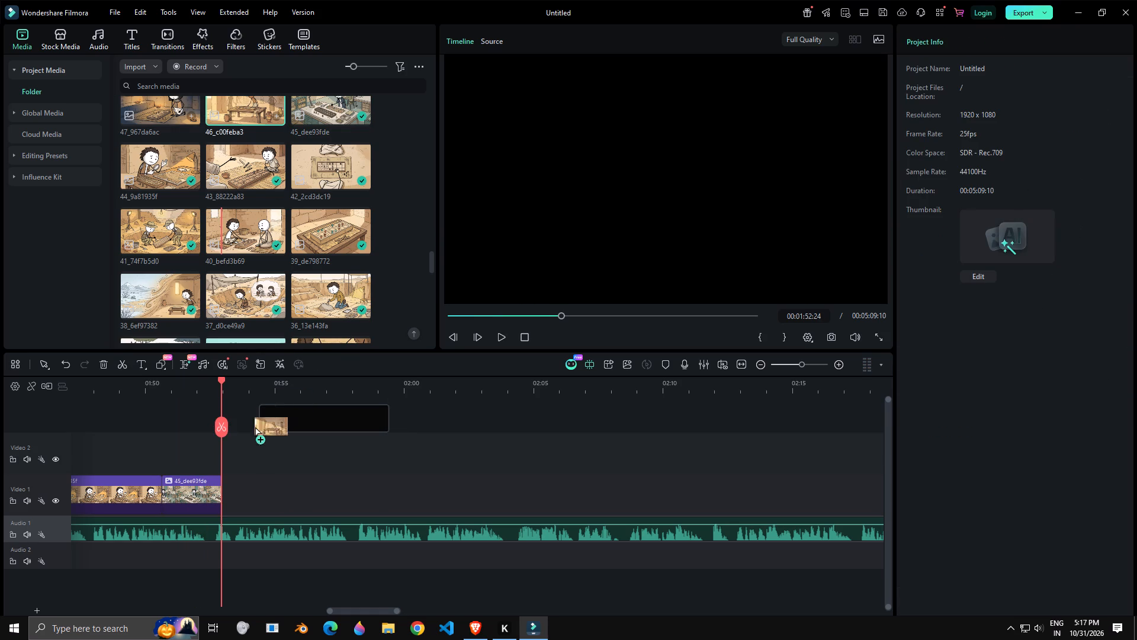
drag(255, 427, 230, 497)
key(space)
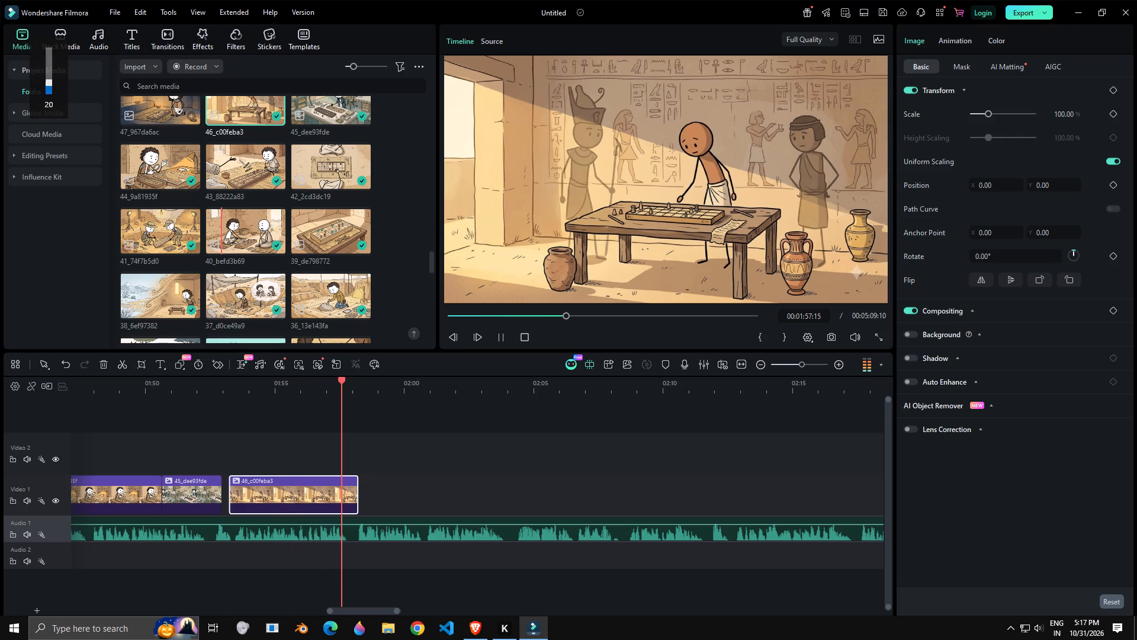
key(space)
key(space)
key(space)
key(space)
key(space)
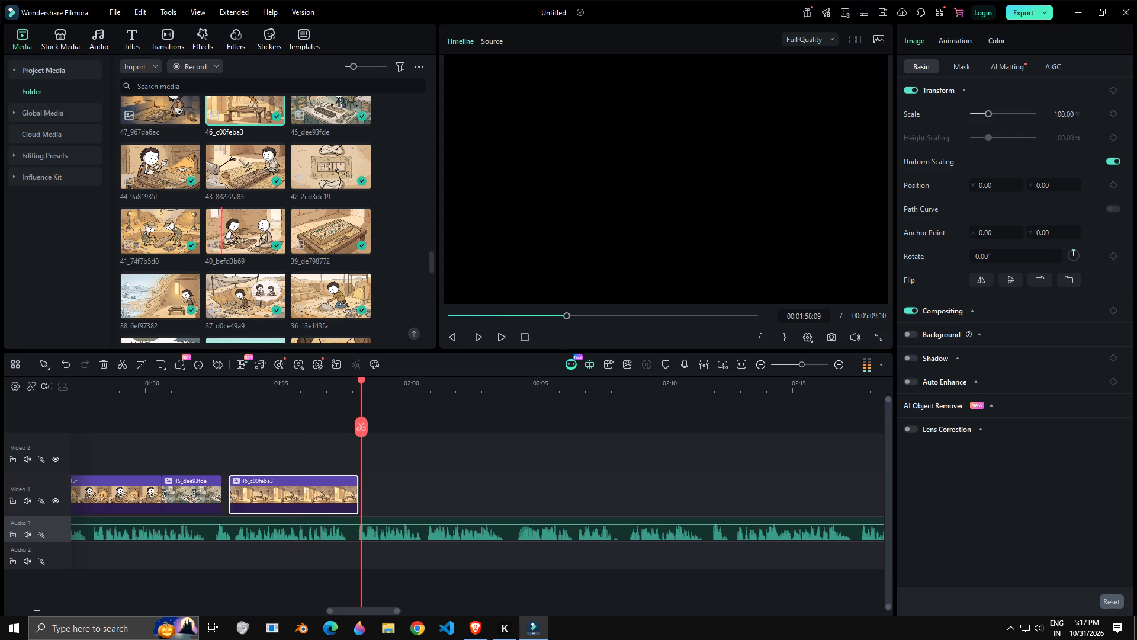
click(325, 493)
drag(323, 492, 298, 491)
drag(310, 493, 295, 498)
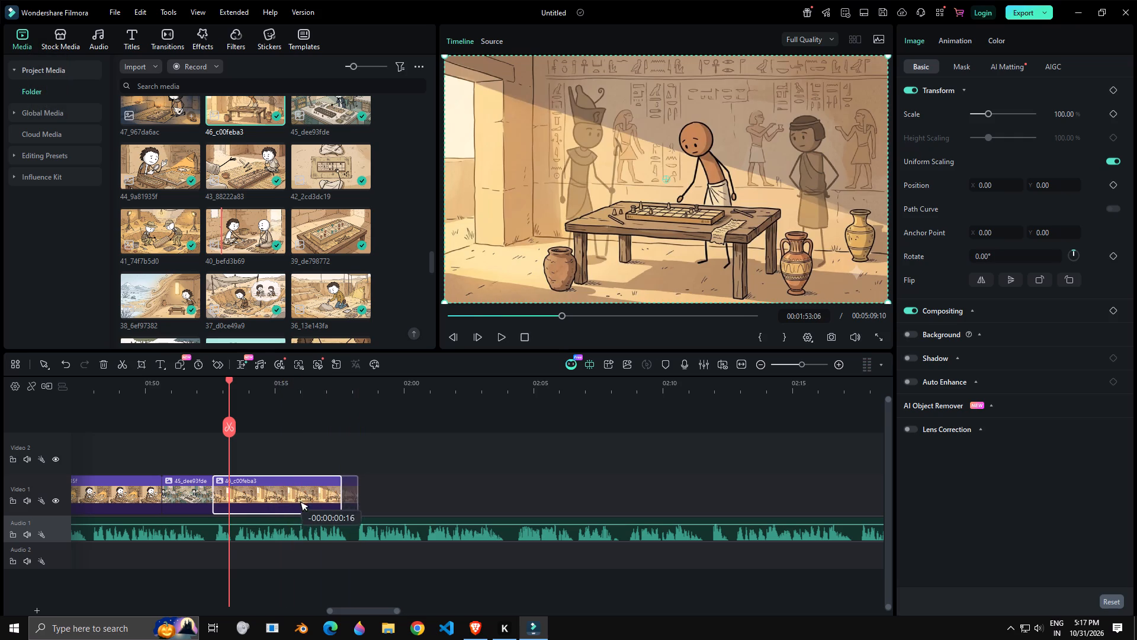
drag(295, 498, 303, 503)
Extend the end of the 46_c00feba3 clip to about 00:01:58:09 and replay the narration around its end.
drag(351, 494, 361, 497)
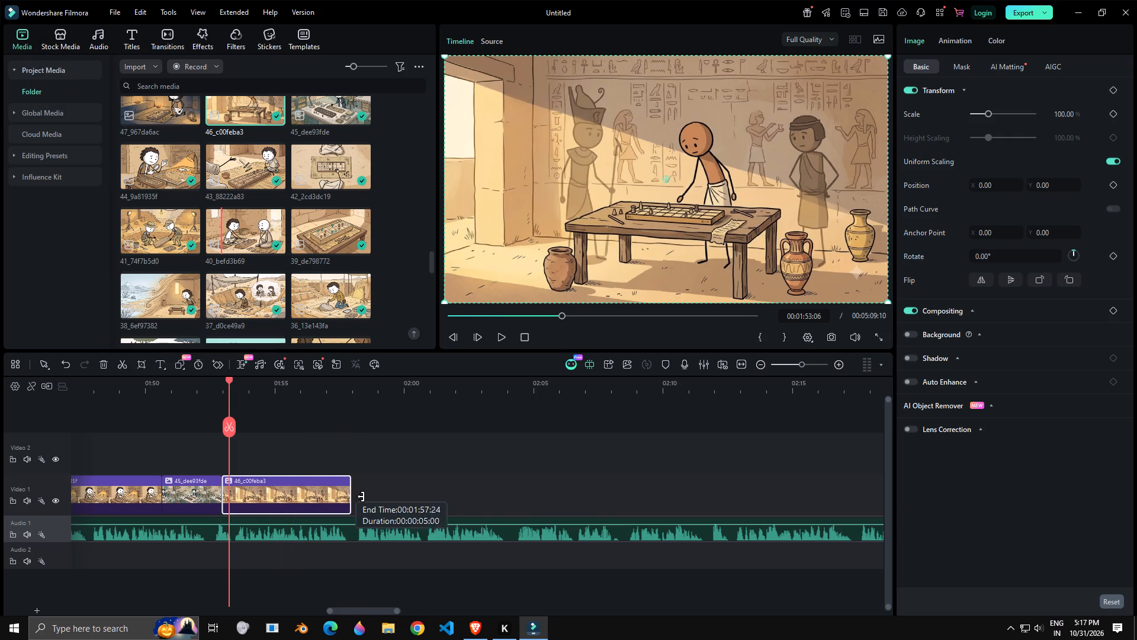
drag(361, 497, 362, 497)
key(space)
click(356, 393)
key(space)
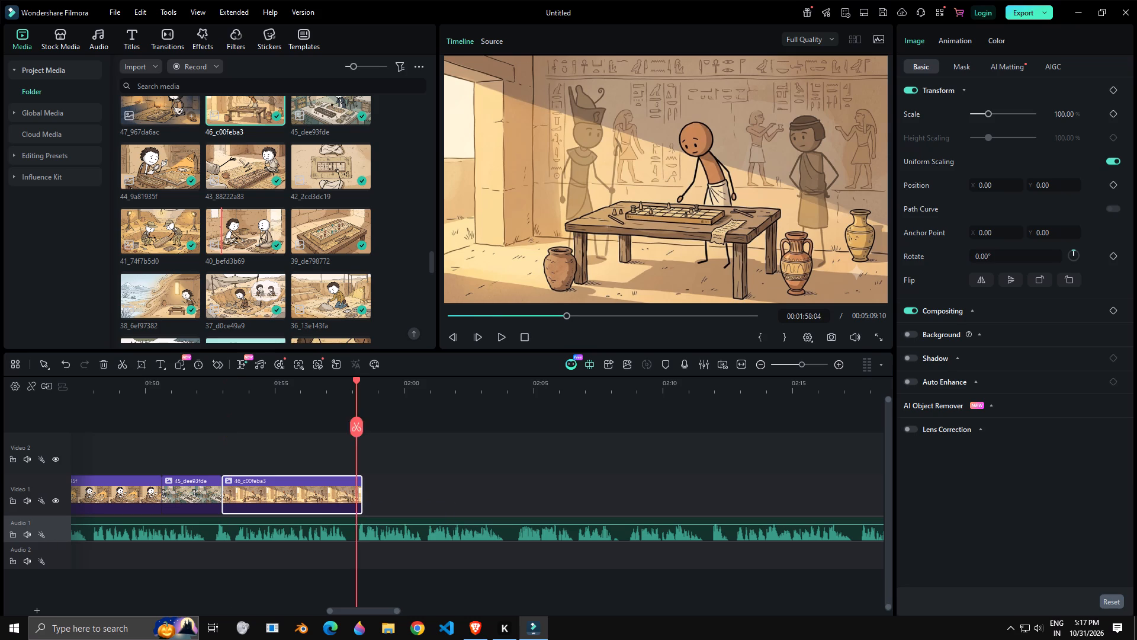
key(space)
Place image 47_967da6ac on Video 1 directly after the 46_c00feba3 clip and cut it to end with its narration at 00:02:01:00.
drag(165, 108, 362, 497)
key(space)
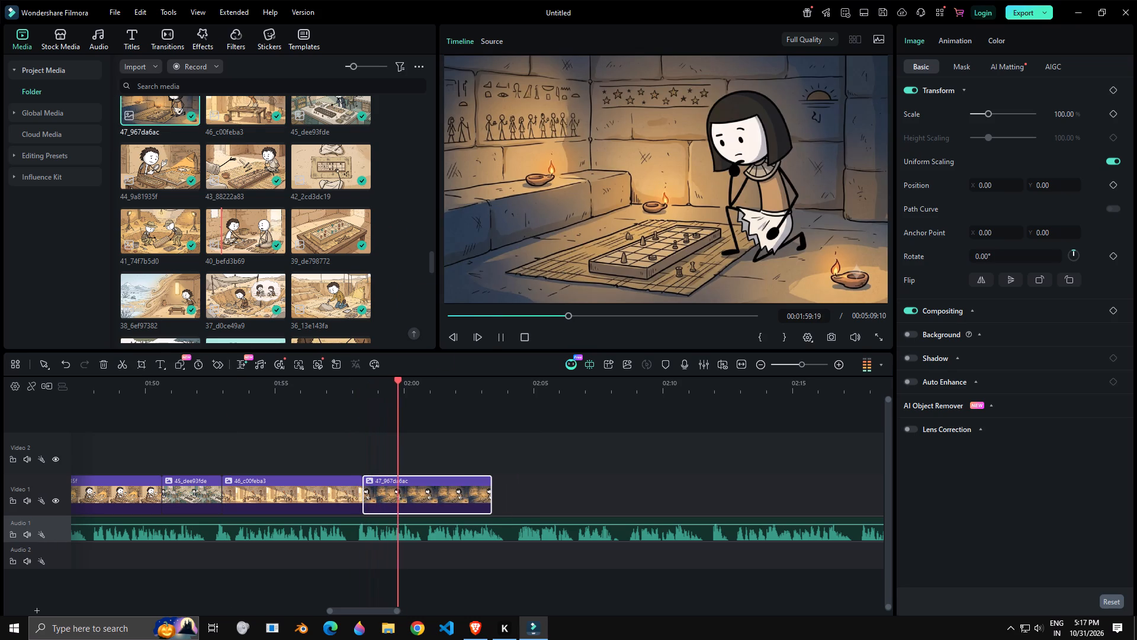
drag(375, 609, 383, 610)
key(space)
key(space)
key(space)
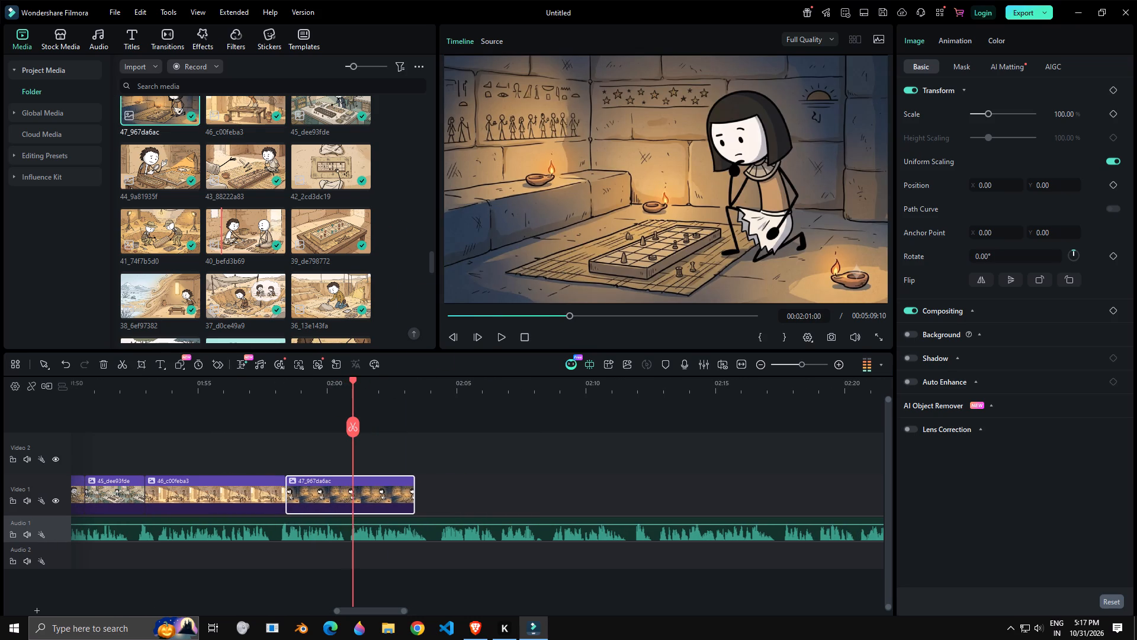
click(358, 424)
key(Delete)
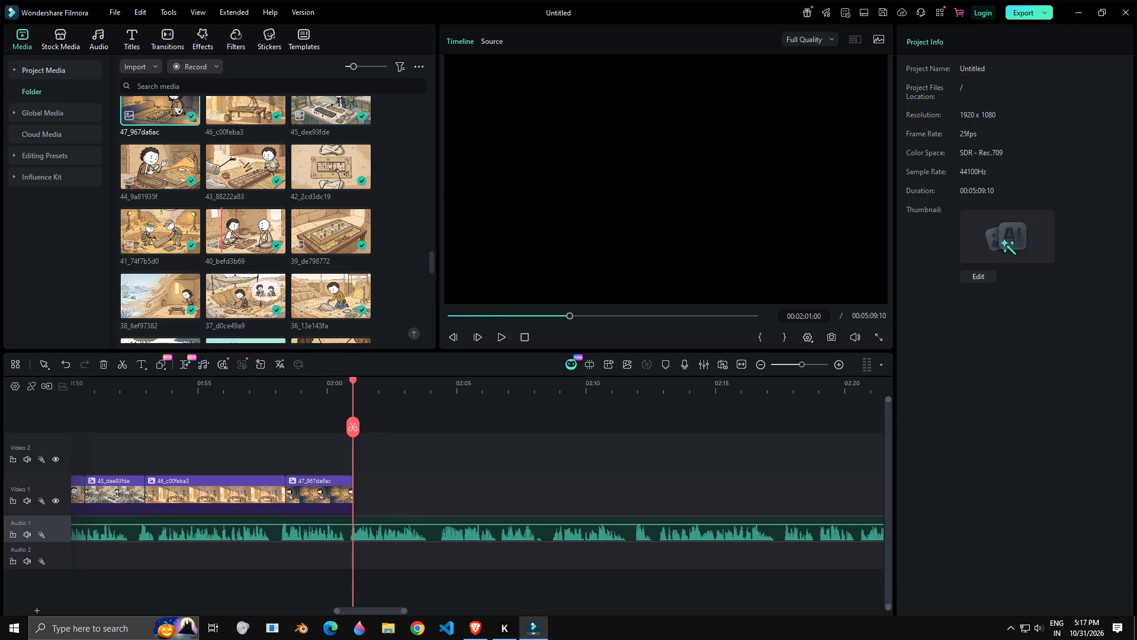
Place image 48_281a7414 on Video 1 directly after the 47_967da6ac clip at 00:02:01:00 and play the start of its narration.
drag(430, 257, 436, 245)
drag(328, 168, 352, 499)
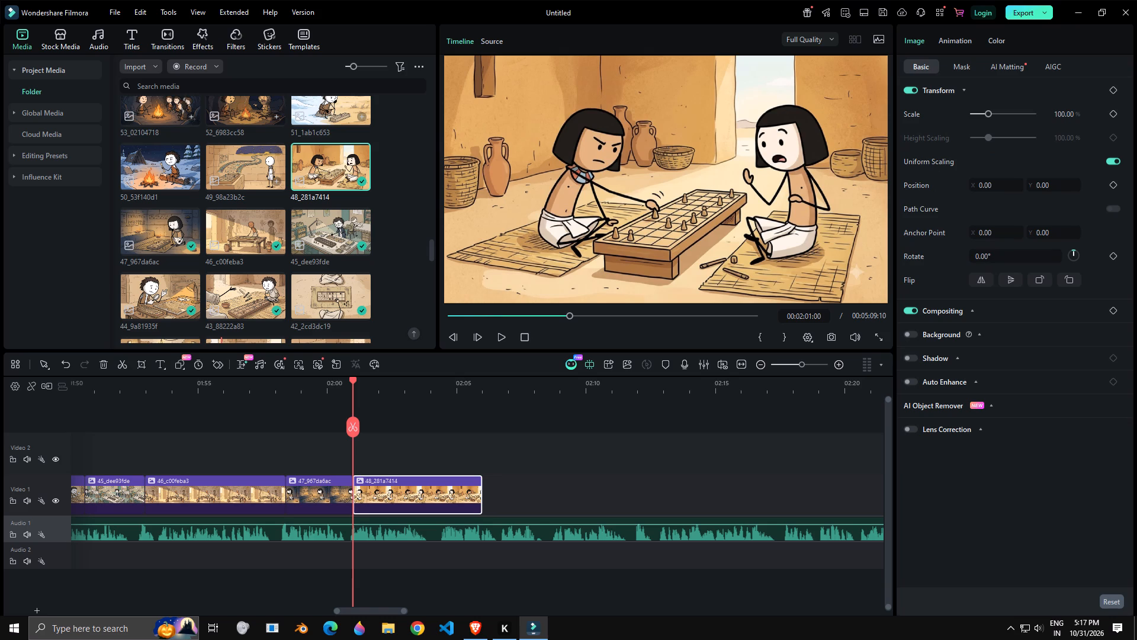
key(space)
key(space)
Switch from Filmora to another open application window.
key(Tab)
key(alt+Tab)
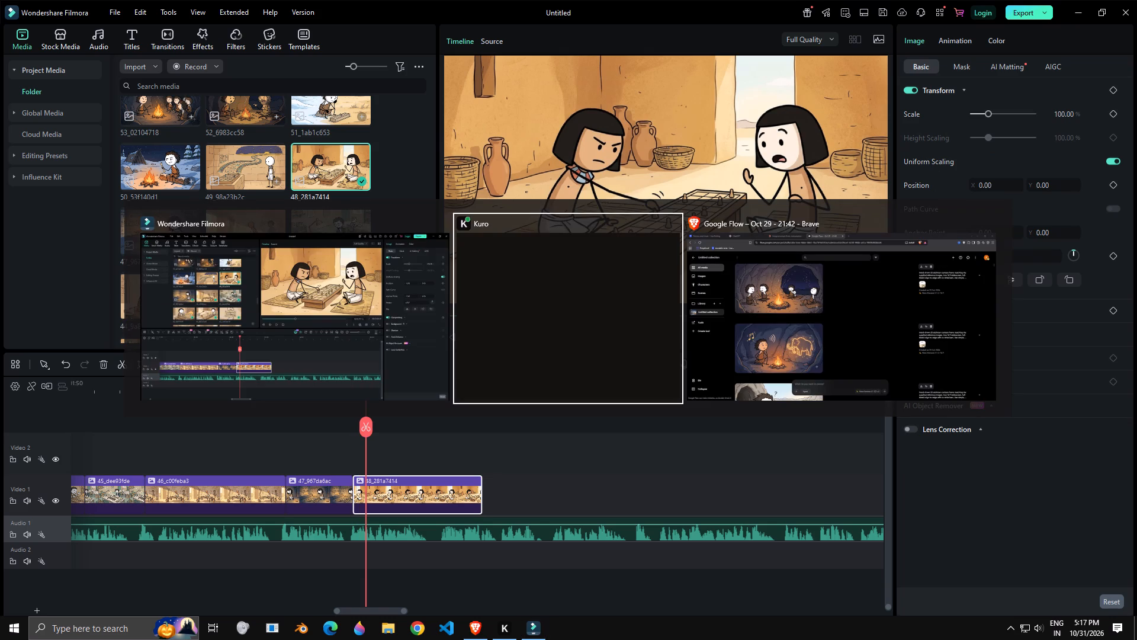
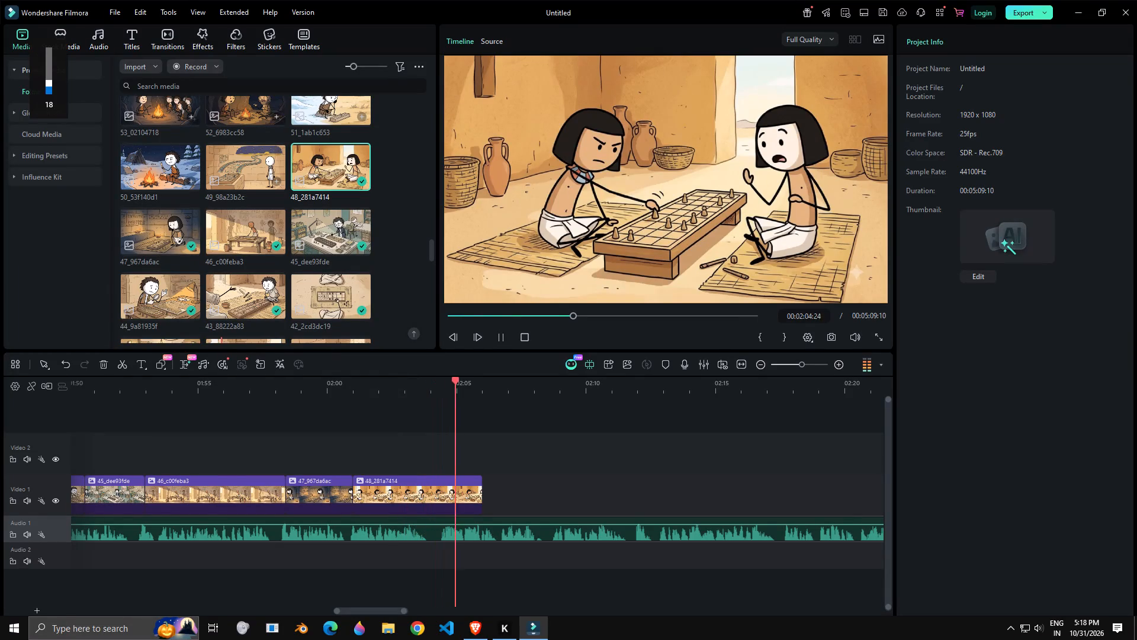
Place image 49_98a23b2c on Video 1 directly after the 48_281a7414 clip at 00:02:06:00.
key(space)
drag(236, 164, 484, 509)
click(484, 509)
Replay and scrub the narration under the 48_281a7414 clip to find where its line ends.
key(space)
key(space)
click(362, 388)
key(space)
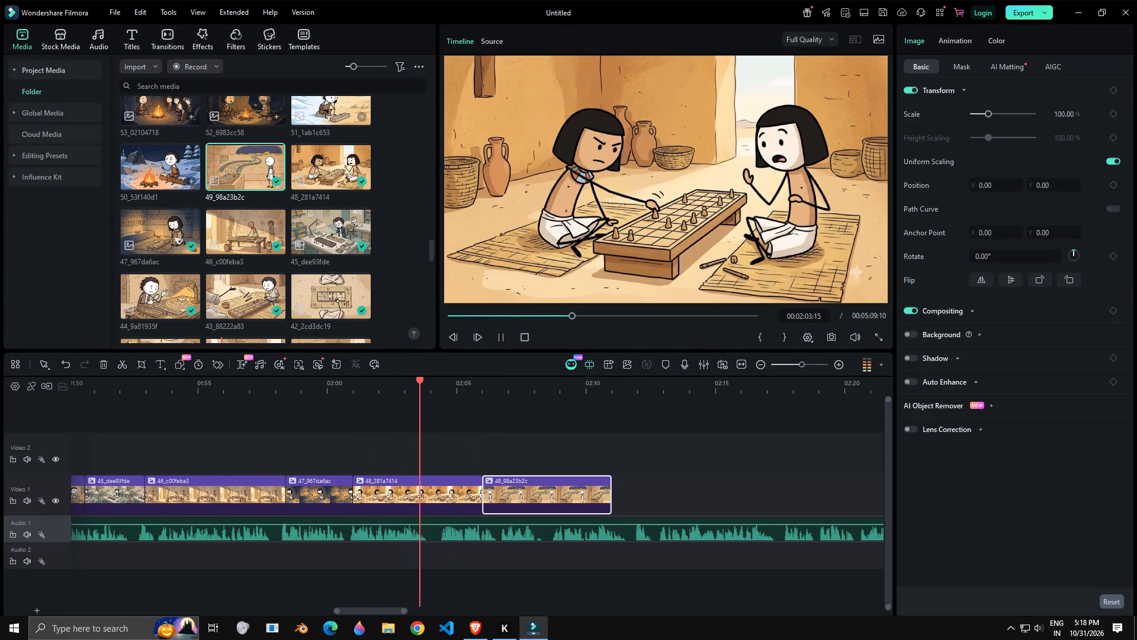
key(space)
click(329, 387)
key(space)
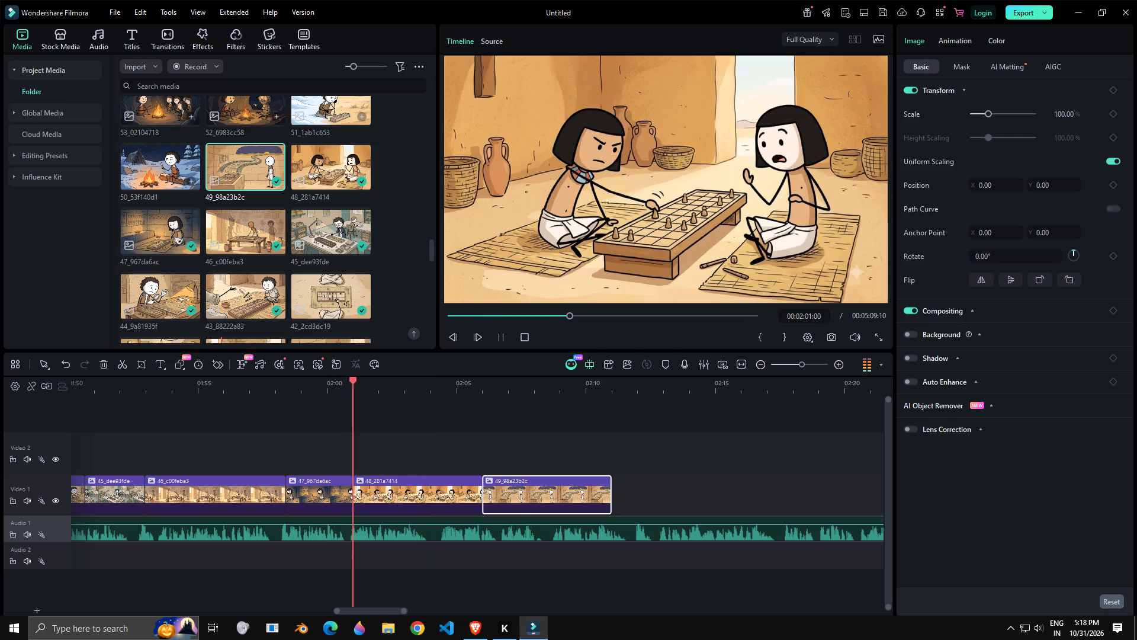
key(space)
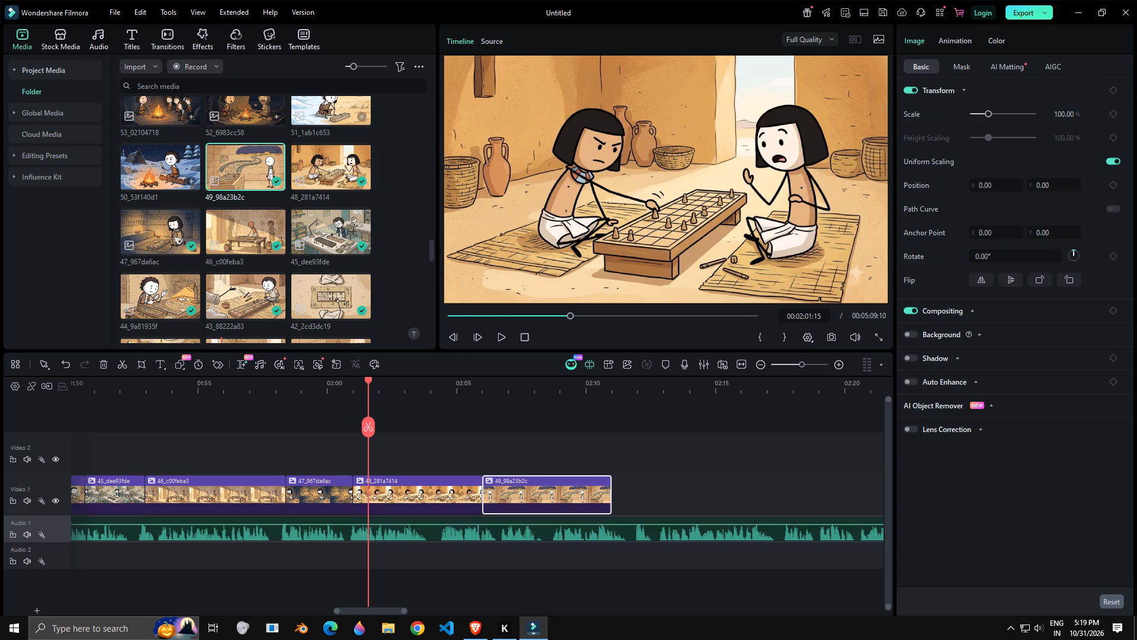
drag(366, 381, 349, 393)
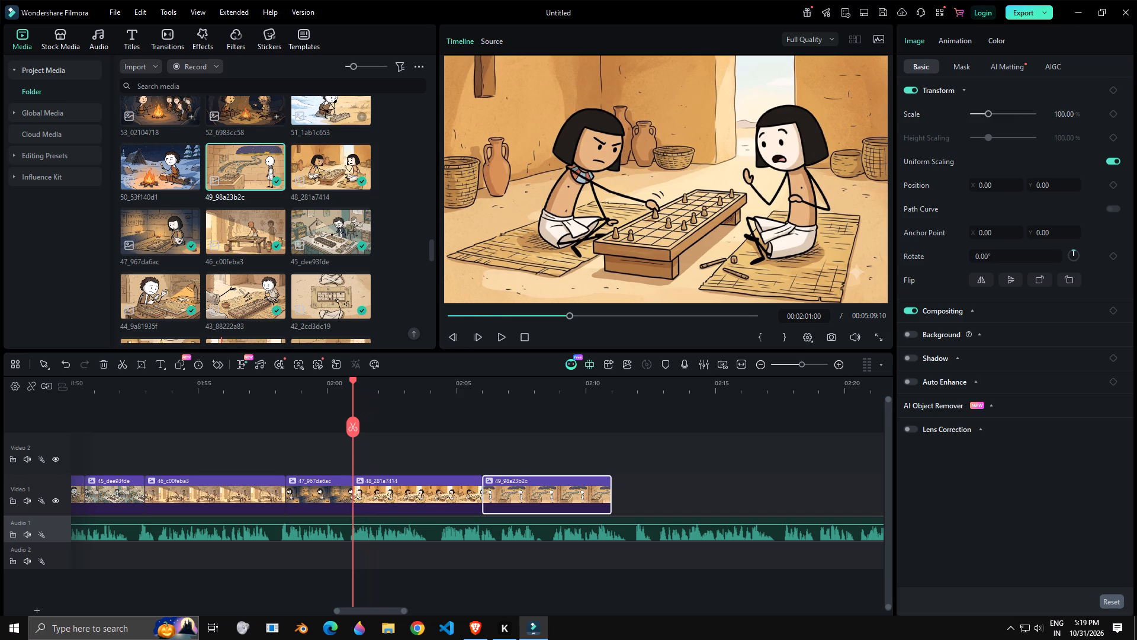
drag(349, 393, 343, 394)
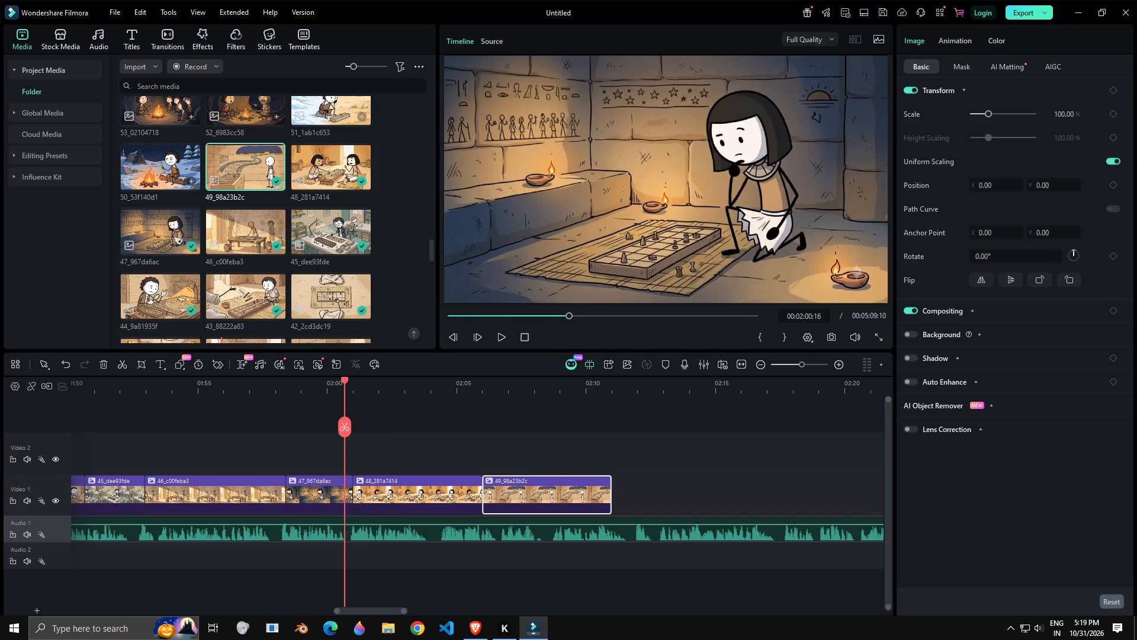
drag(343, 394, 422, 406)
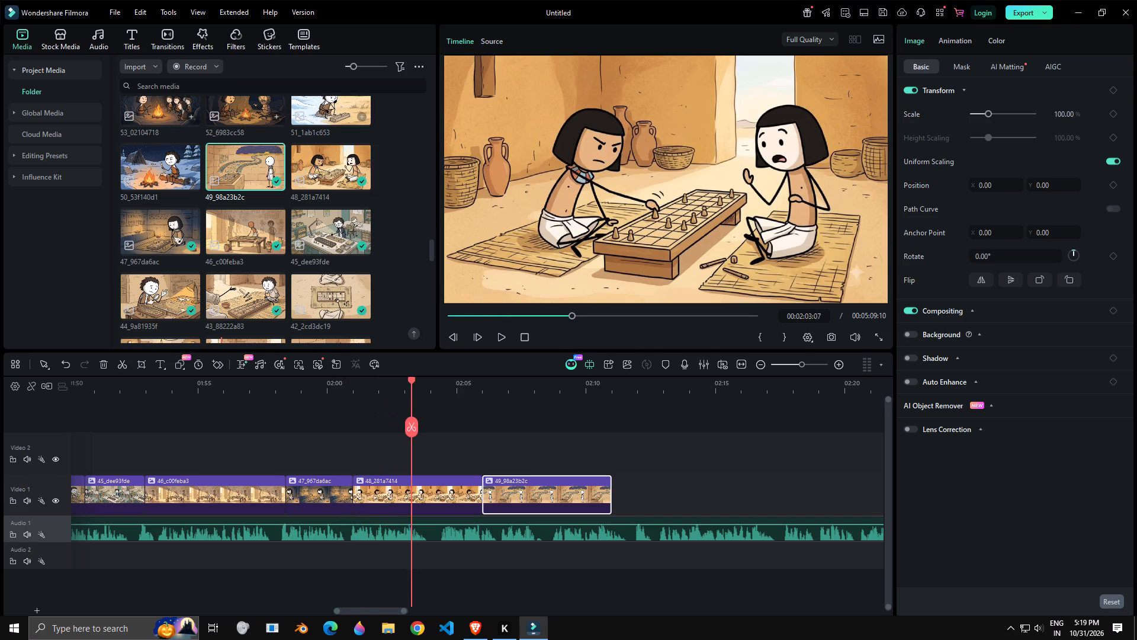
drag(422, 406, 438, 419)
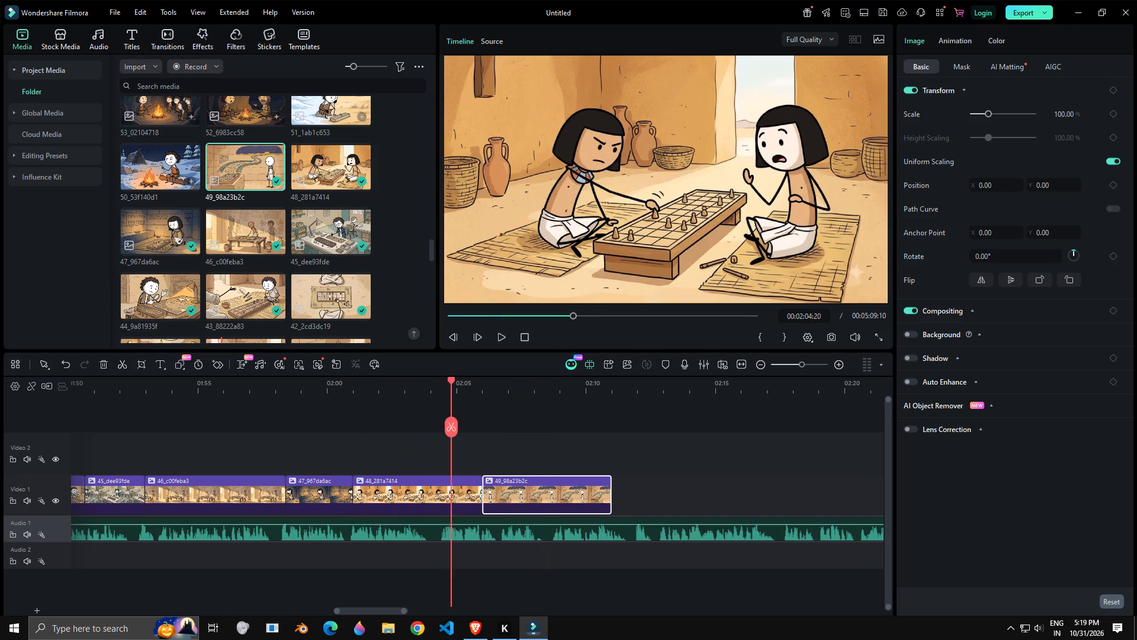
drag(438, 419, 355, 415)
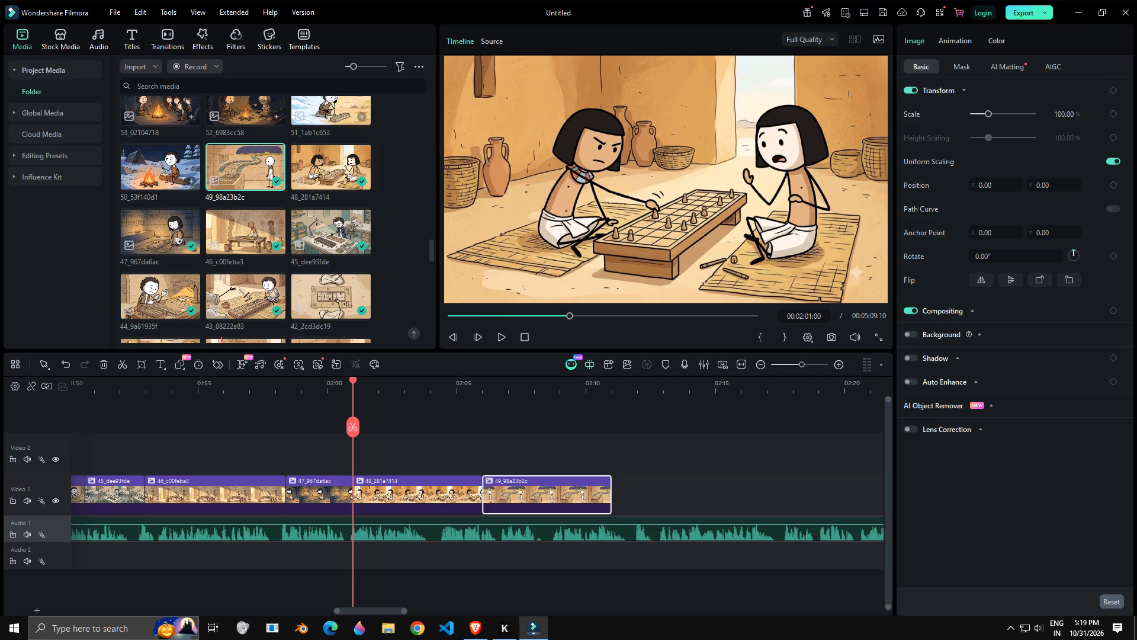
Play the narration from 00:02:01:00 and split the 48_281a7414 clip at 00:02:04:13.
key(space)
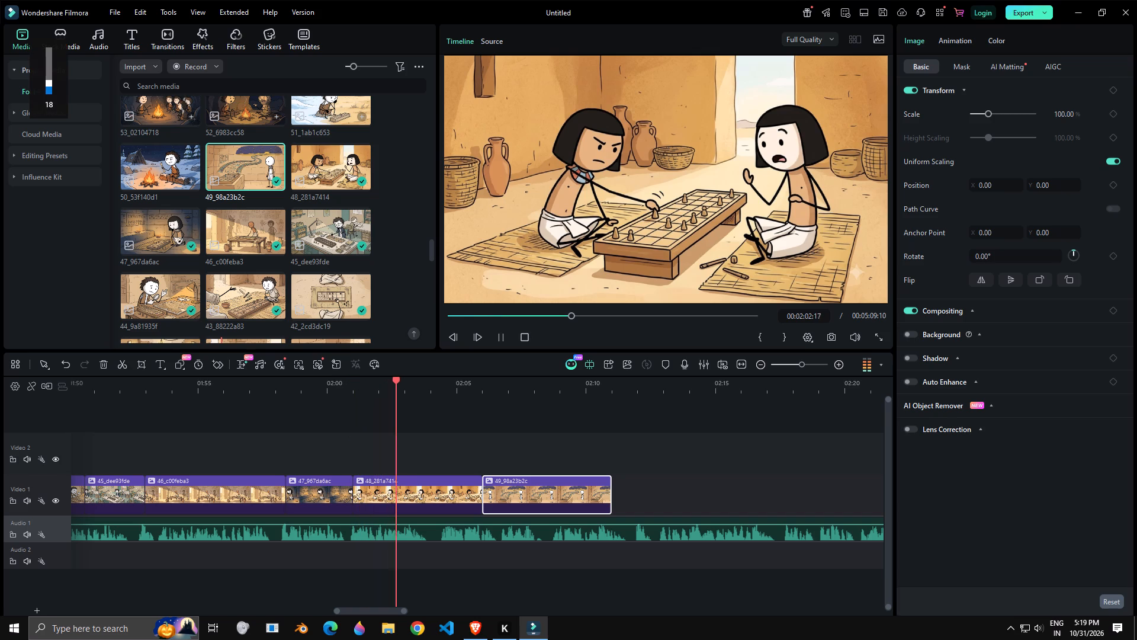
key(space)
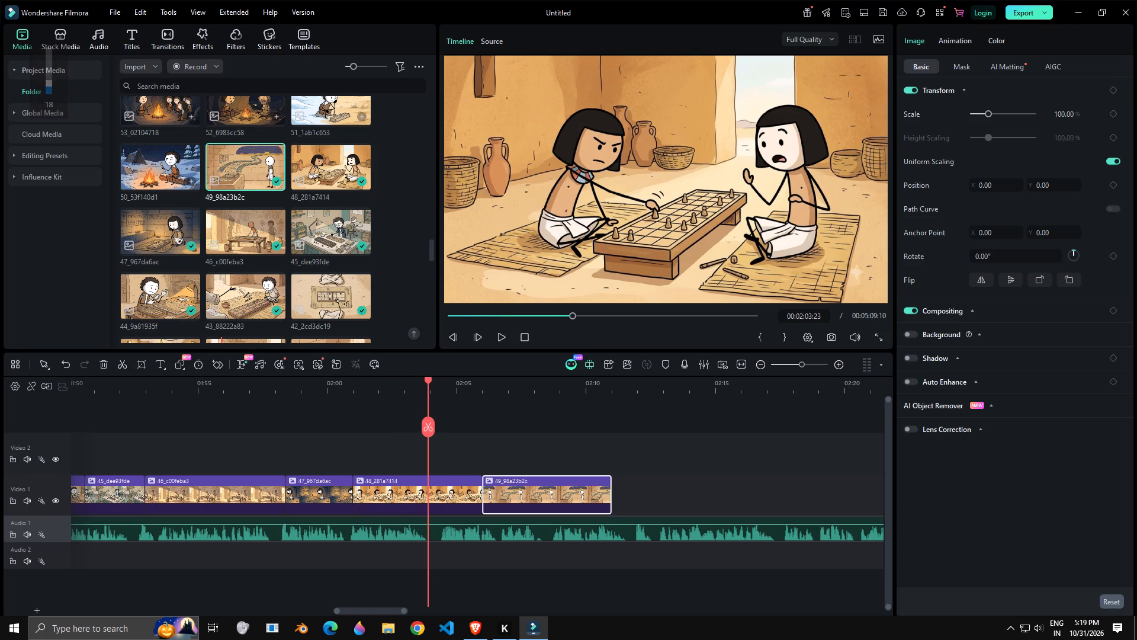
key(space)
key(space)
key(space)
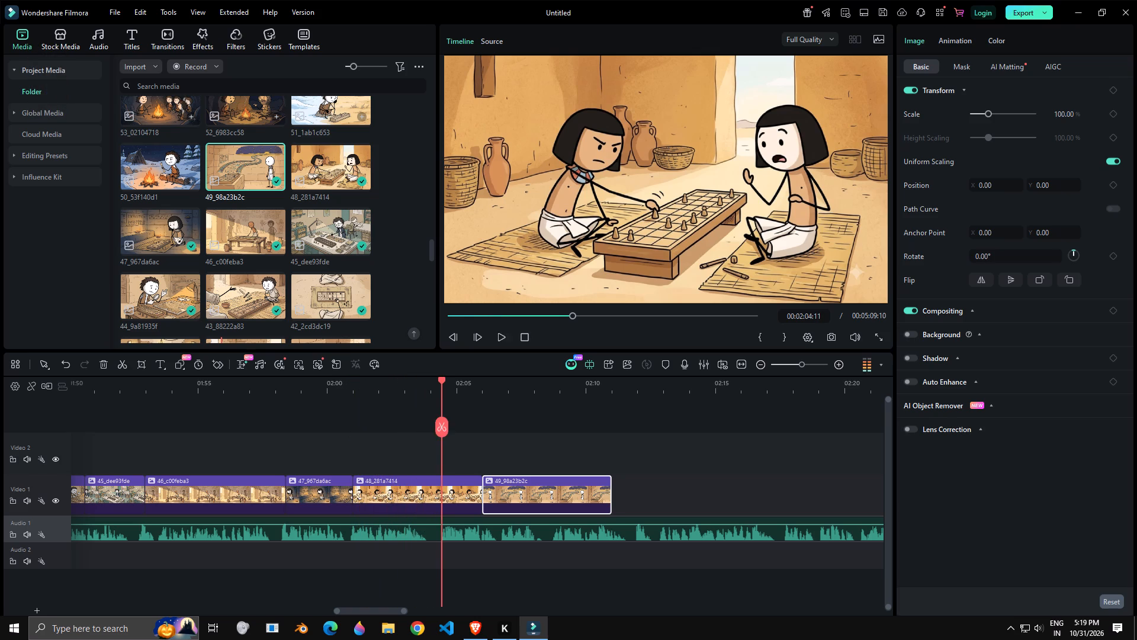
key(space)
click(447, 424)
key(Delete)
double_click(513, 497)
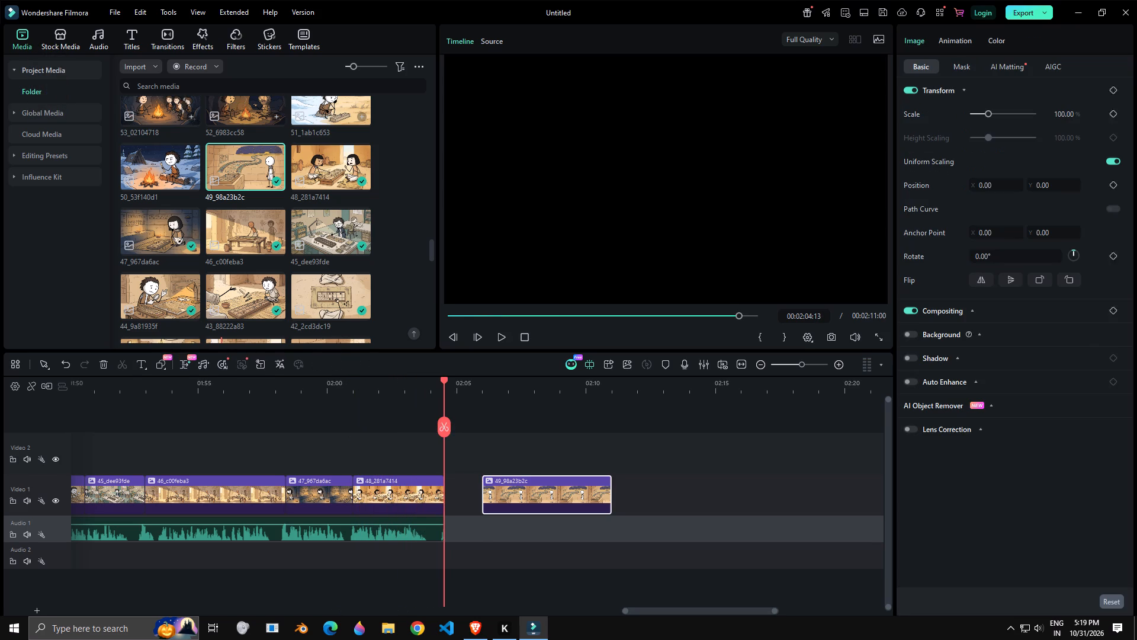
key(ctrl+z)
Delete the leftover piece of 48_281a7414 after the cut and move the 49_98a23b2c clip back to 00:02:04:13 to close the gap.
click(456, 504)
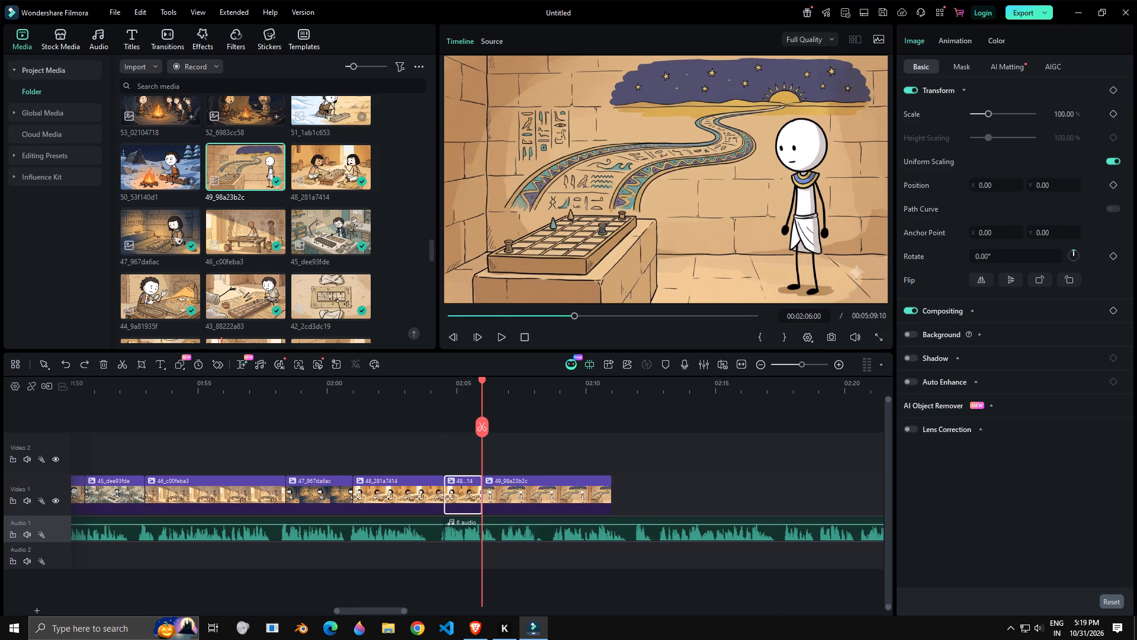
key(Delete)
drag(526, 494, 486, 492)
Play the narration under the 49_98a23b2c clip, split the clip at 00:02:08:23 and delete the remainder.
key(space)
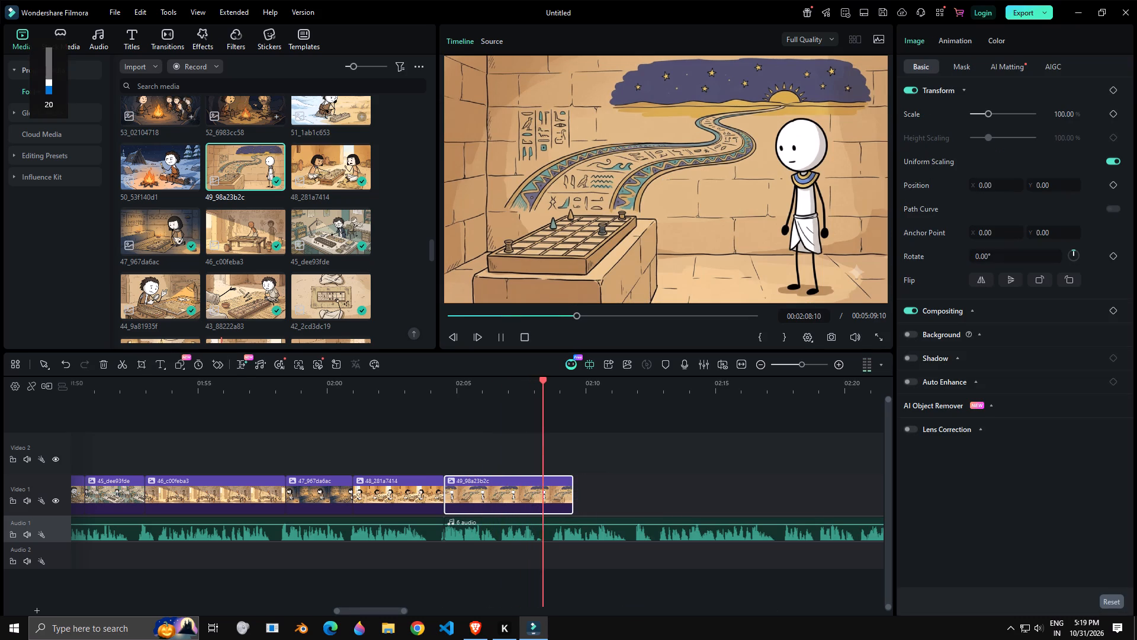
key(space)
key(space)
key(space)
click(559, 436)
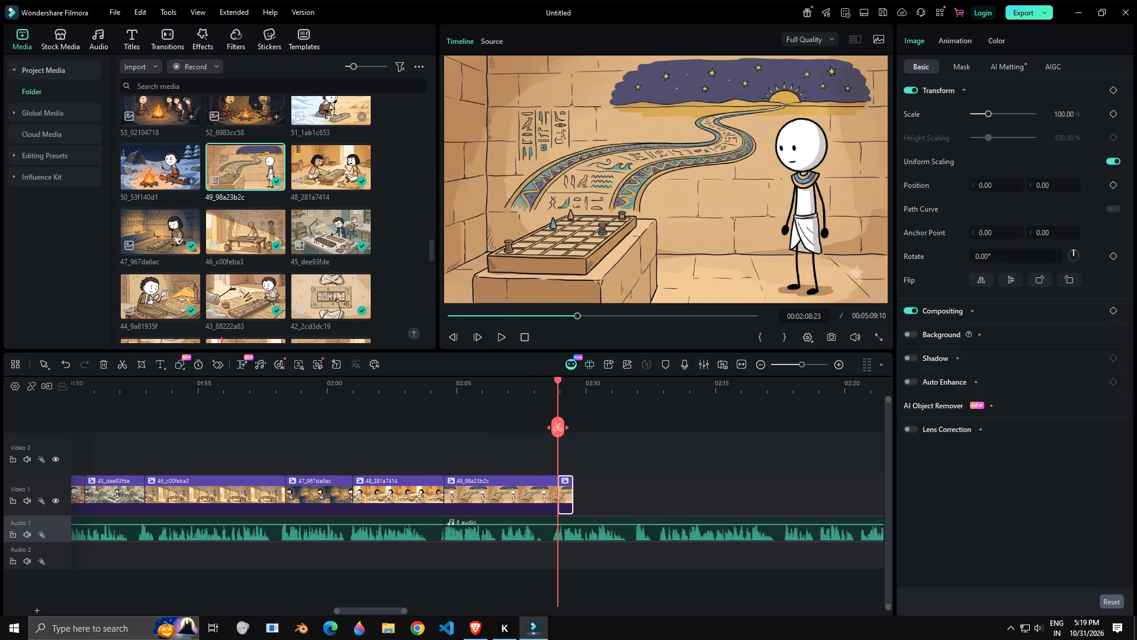
key(Delete)
Place image 50_53f140d1 on Video 1 directly after the 49_98a23b2c clip at 00:02:08:23 and play the start of its narration.
drag(167, 167, 559, 496)
key(space)
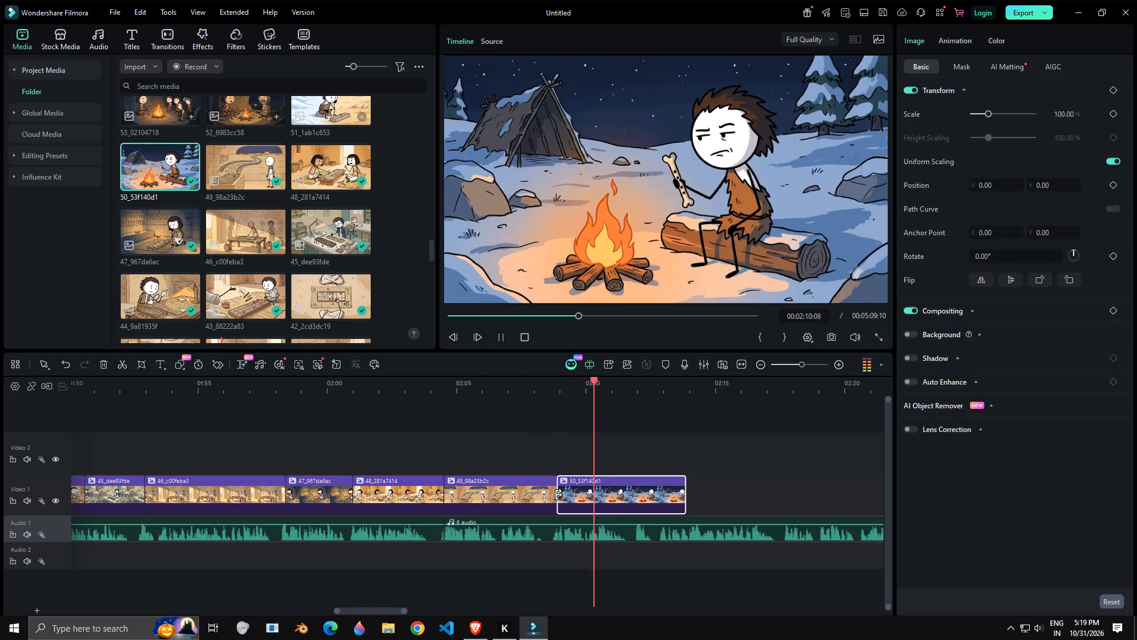
key(space)
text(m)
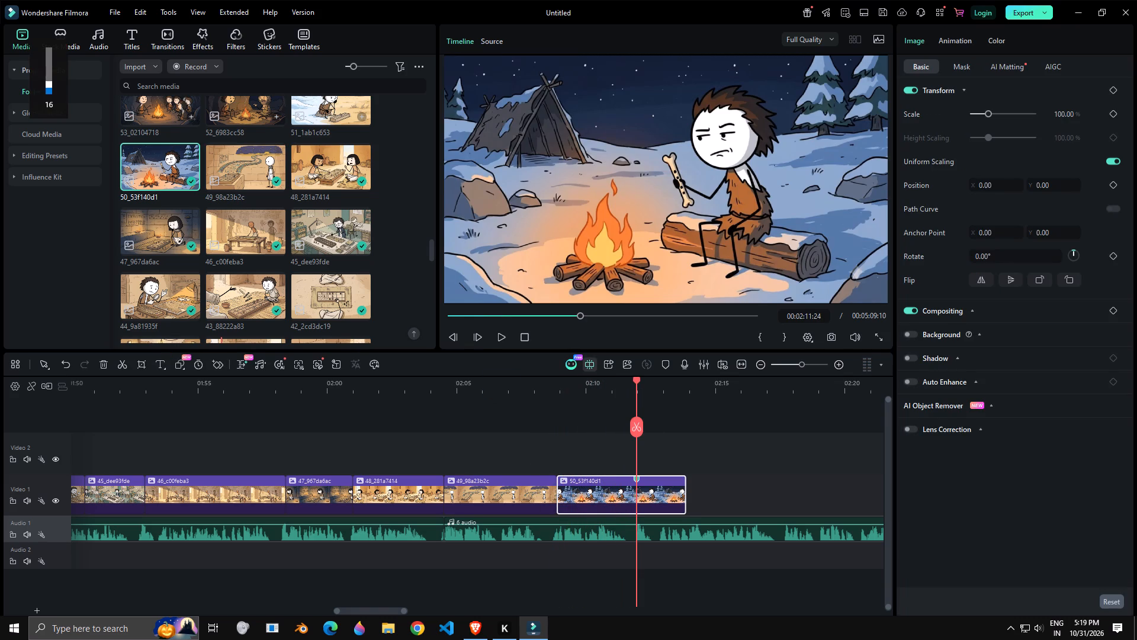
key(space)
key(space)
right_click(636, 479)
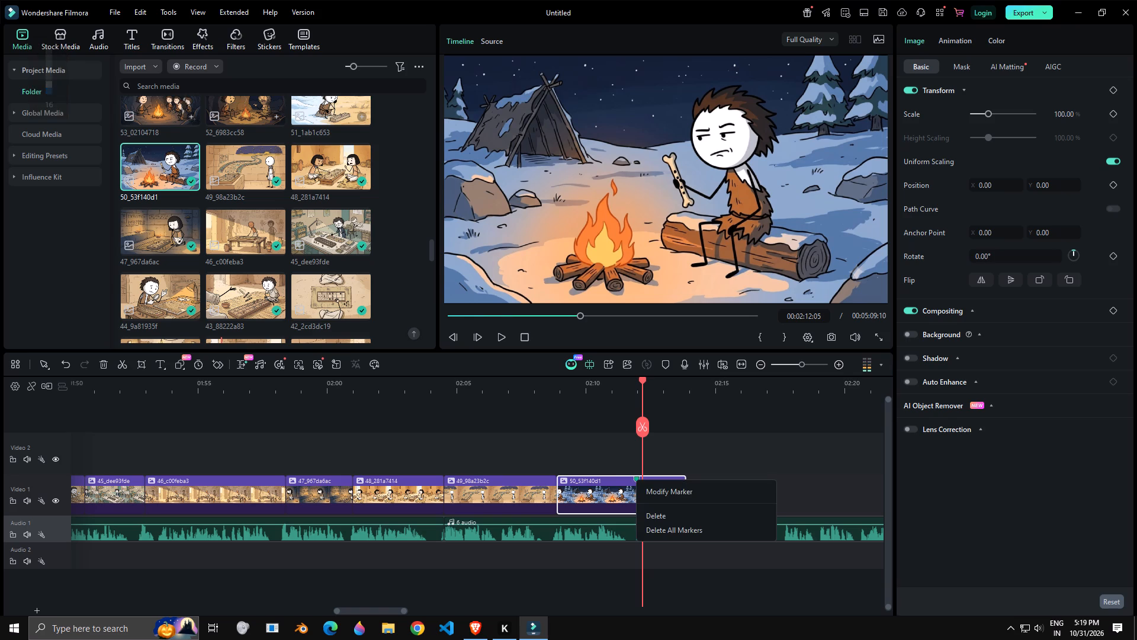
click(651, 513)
Play the narration past the end of the 50_53f140d1 clip to 00:02:17:08 and examine the next numbered images in the media folder.
key(space)
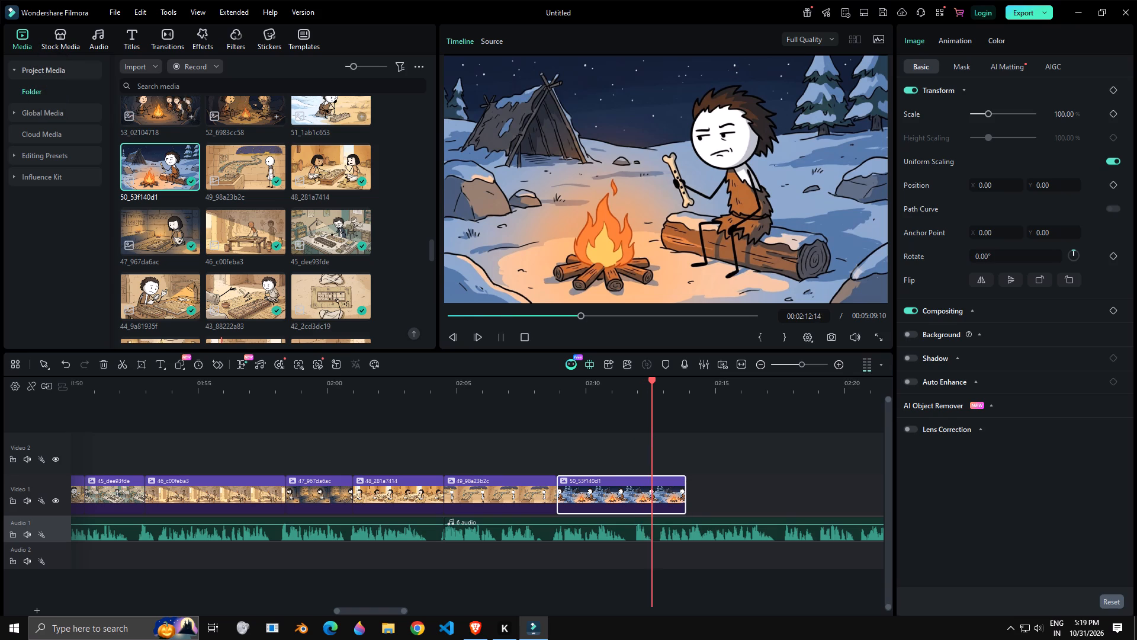
key(space)
click(433, 251)
key(space)
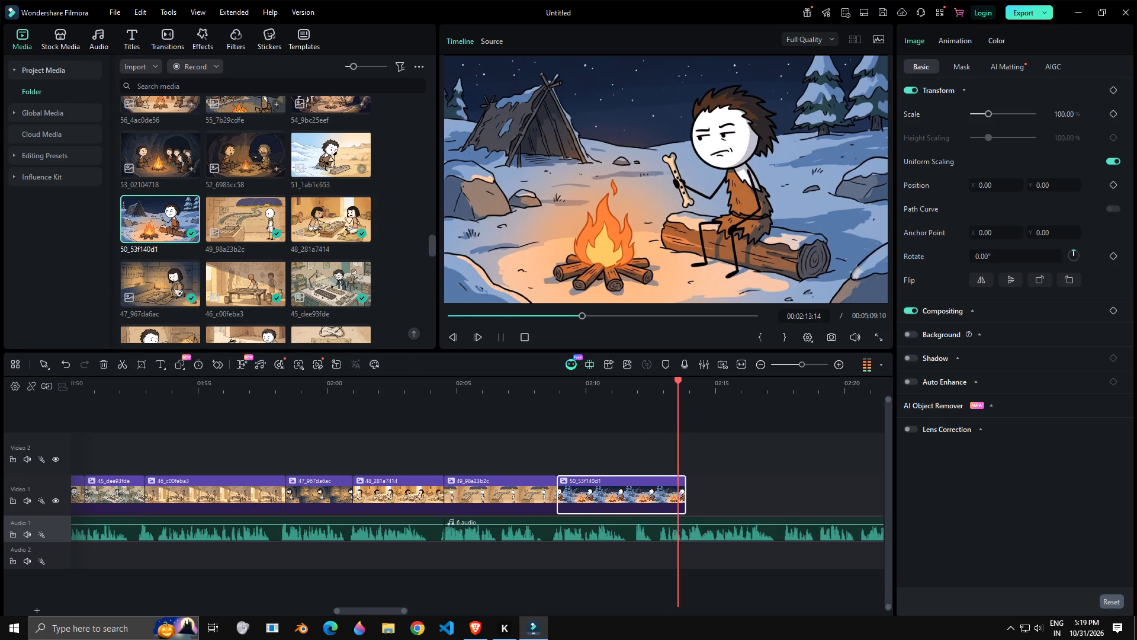
key(space)
key(space)
key(space)
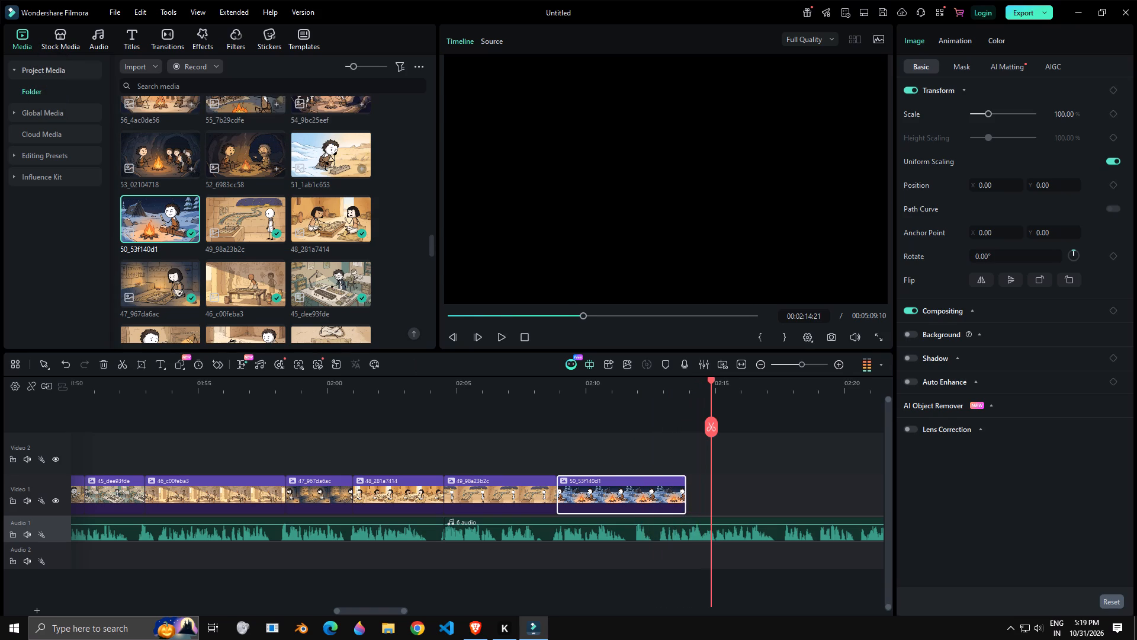
click(662, 394)
key(space)
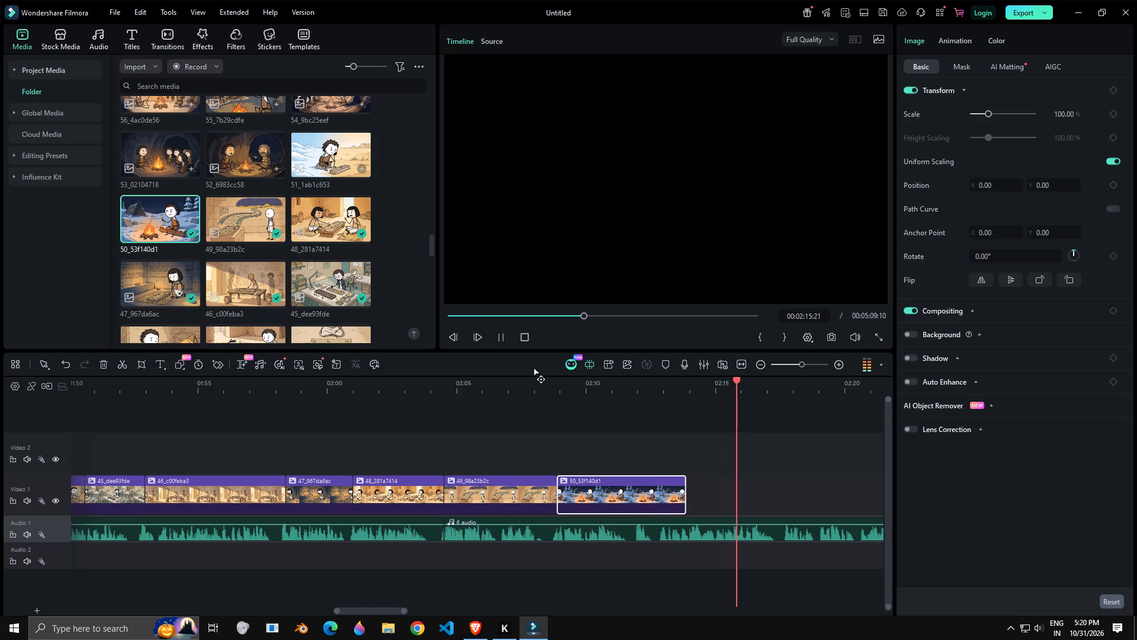
key(space)
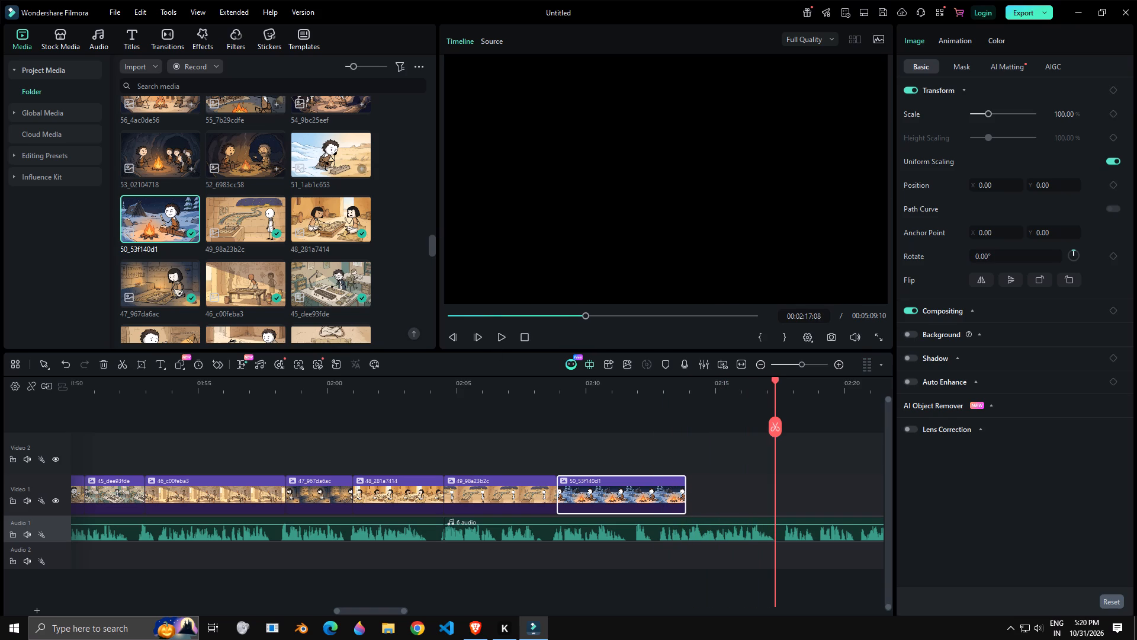
drag(429, 247, 429, 241)
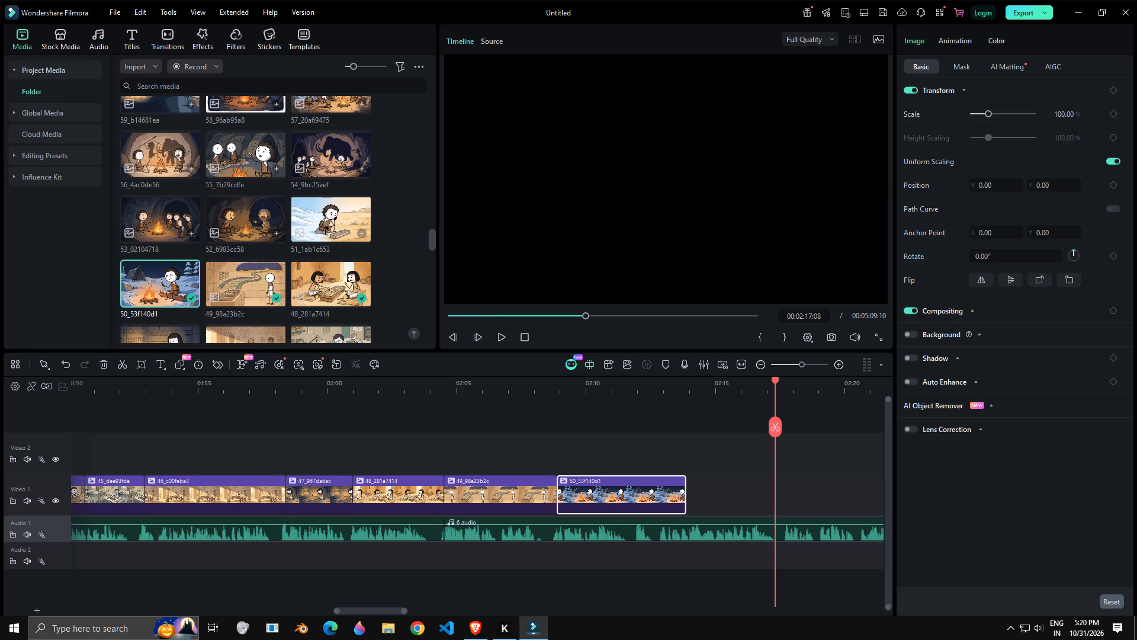